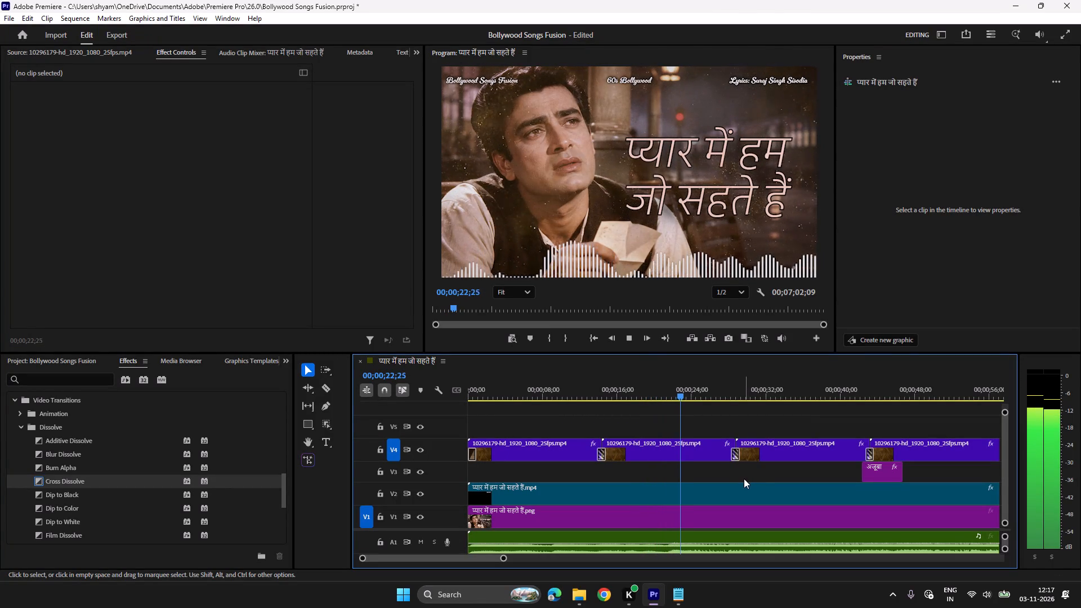
Listen for the first sung line and move the अजूबा text clip on V3 to start at 00;00;50;19.
scroll(740, 473, "down", 4)
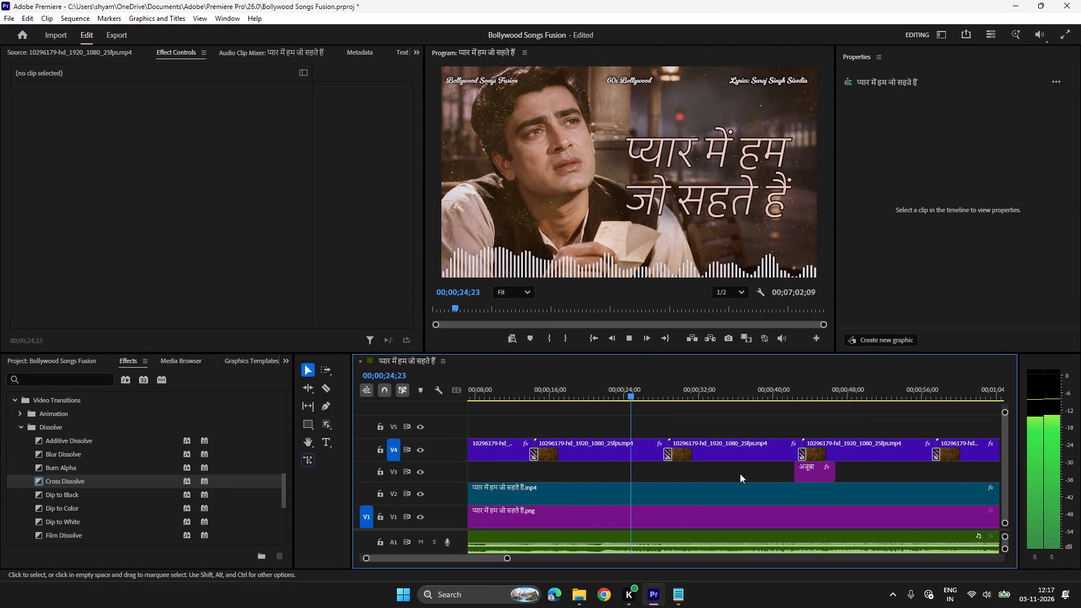
scroll(740, 473, "down", 3)
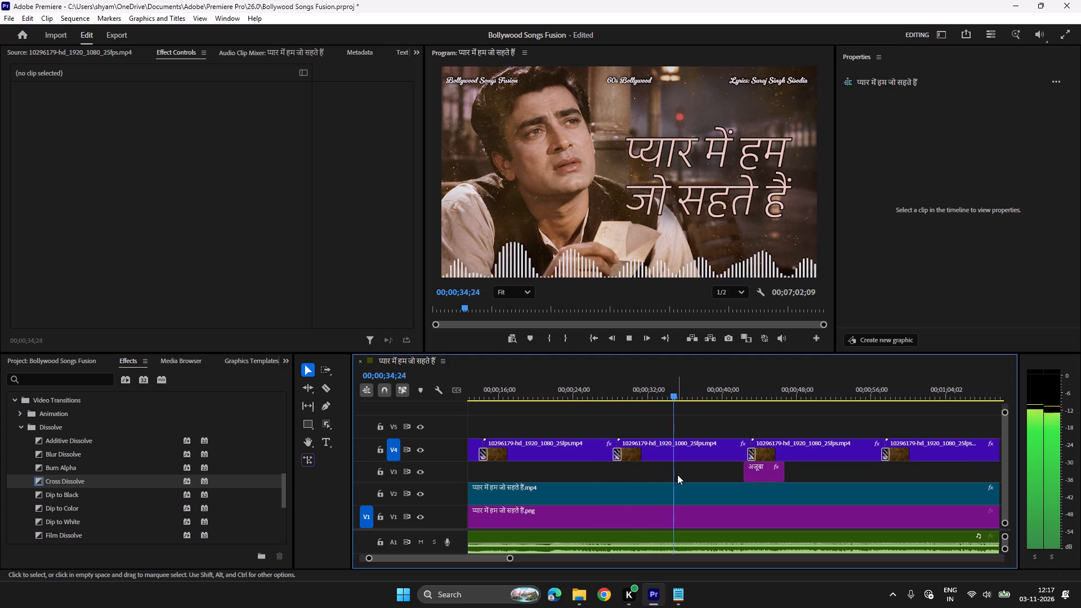
scroll(677, 475, "down", 3)
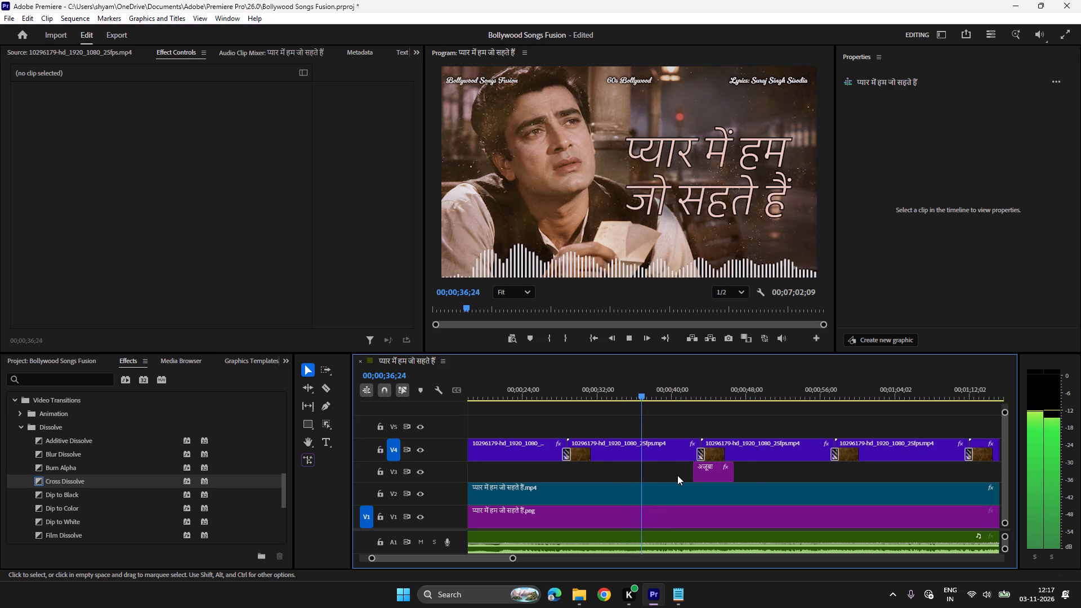
scroll(767, 475, "down", 2)
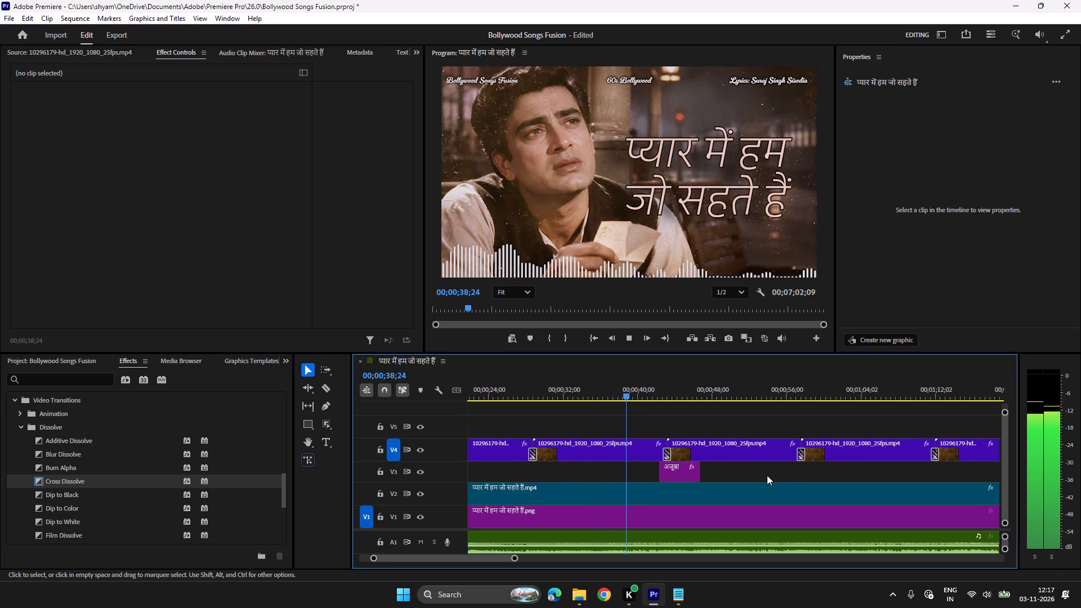
scroll(767, 475, "down", 1)
left_click(668, 470)
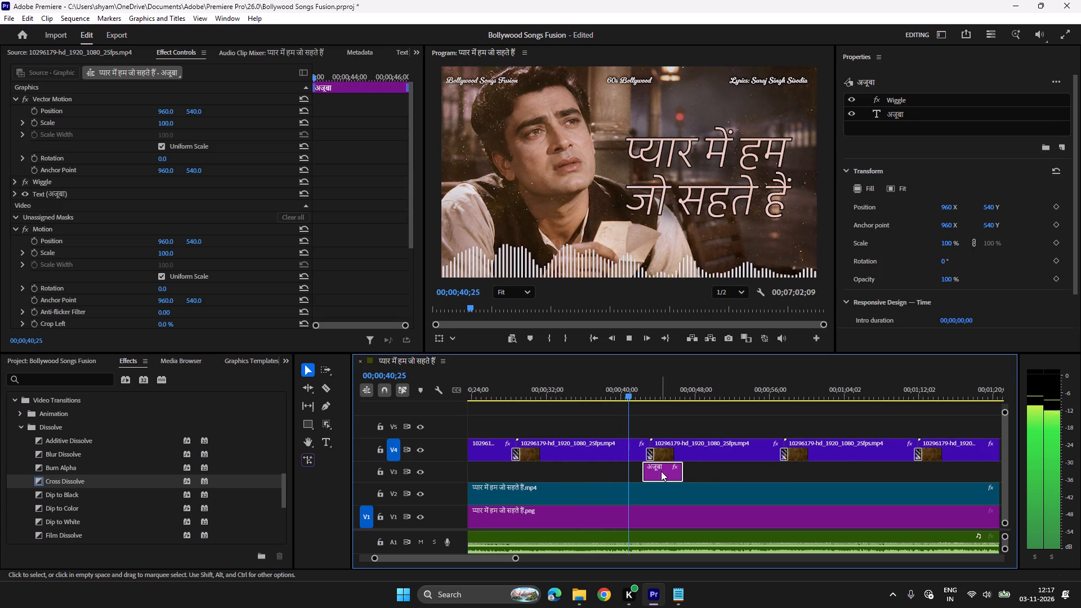
left_click_drag(661, 471, 736, 473)
scroll(736, 473, "down", 4)
left_click_drag(660, 472, 798, 476)
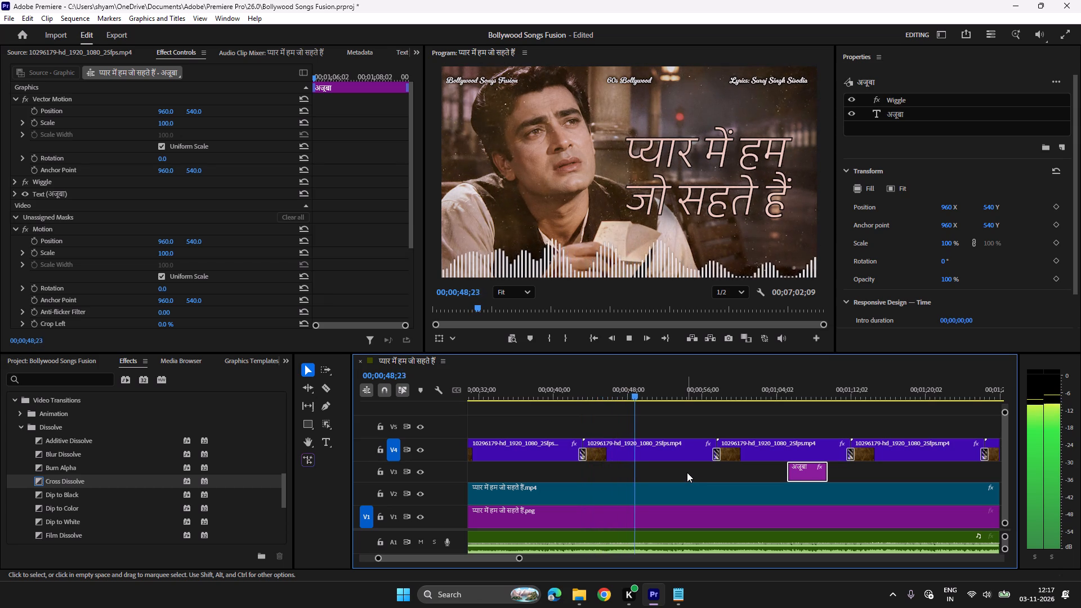
key("space")
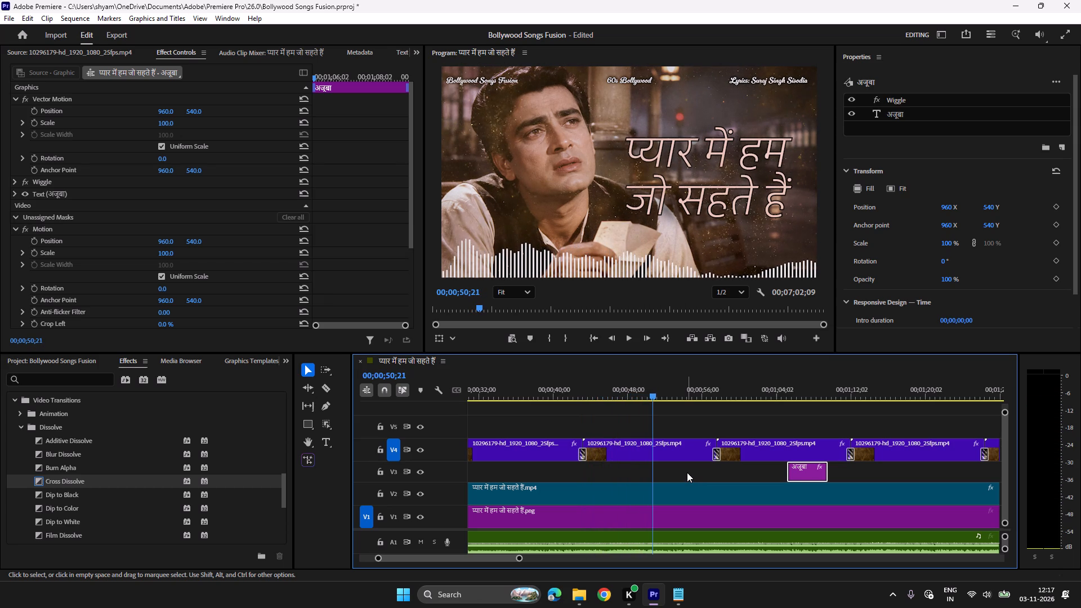
left_click(645, 395)
key("space")
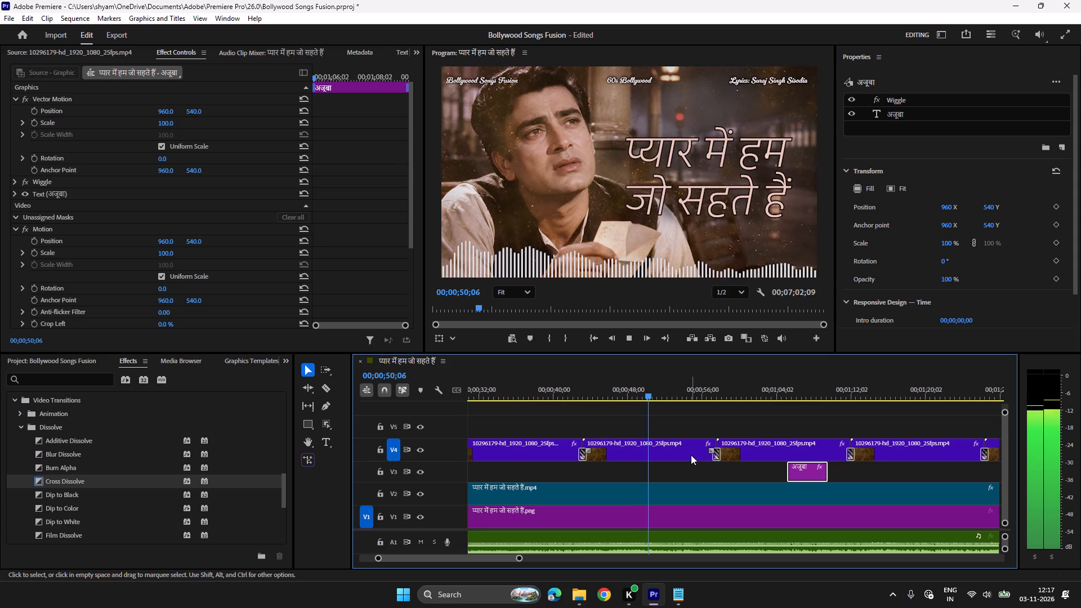
key("space")
key("space")
key("space")
left_click_drag(805, 472, 743, 472)
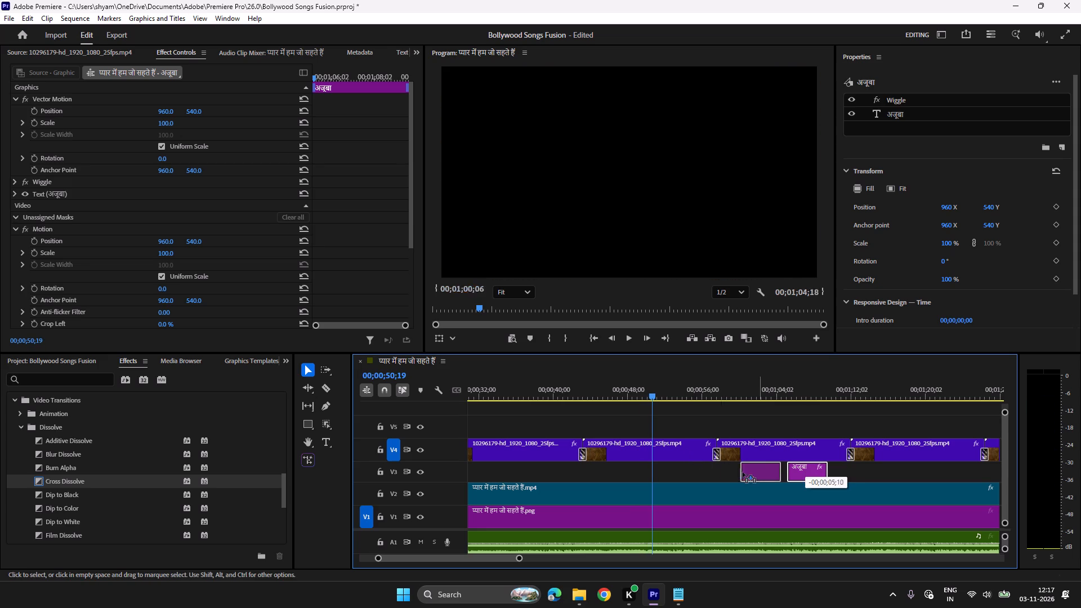
left_click_drag(743, 472, 667, 472)
key("space")
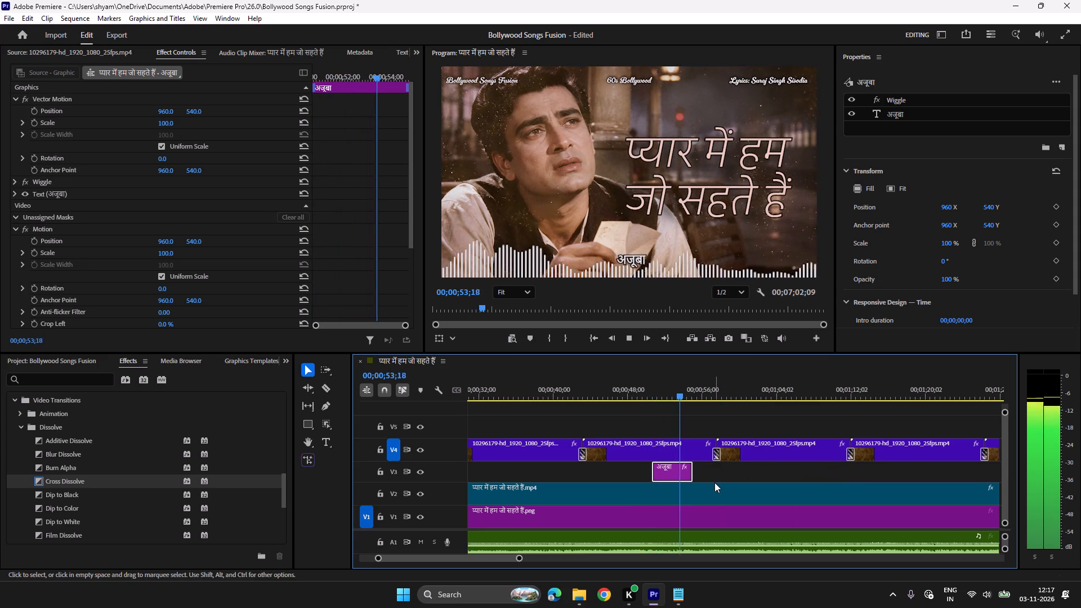
key("space")
Copy the line प्यार में हम जो सहते हैं from the Notepad lyrics and replace the अजूबा title's text with it.
left_click(677, 597)
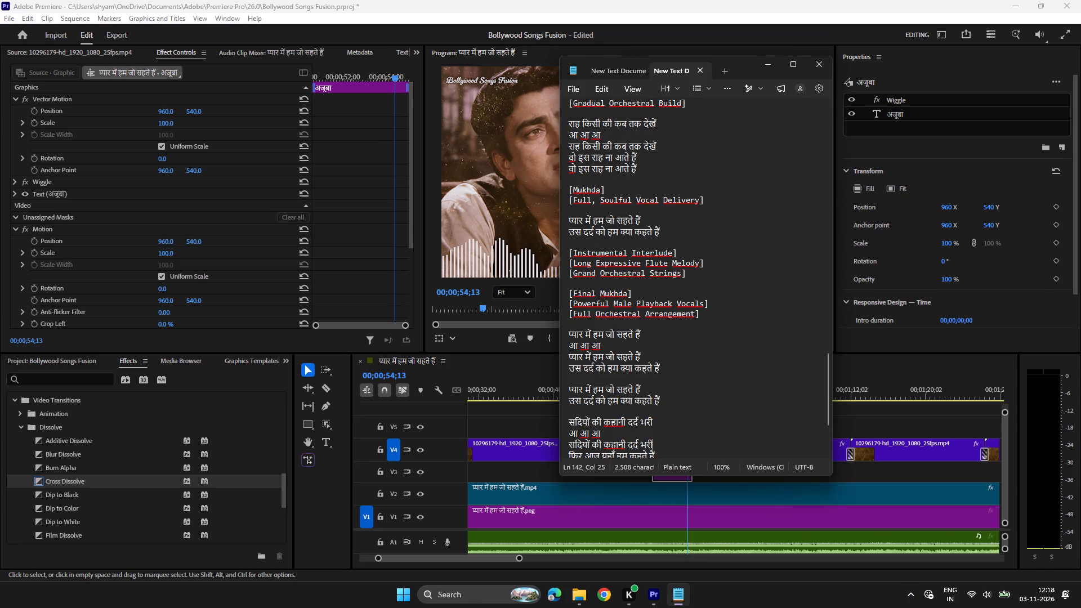
left_click_drag(644, 218, 545, 217)
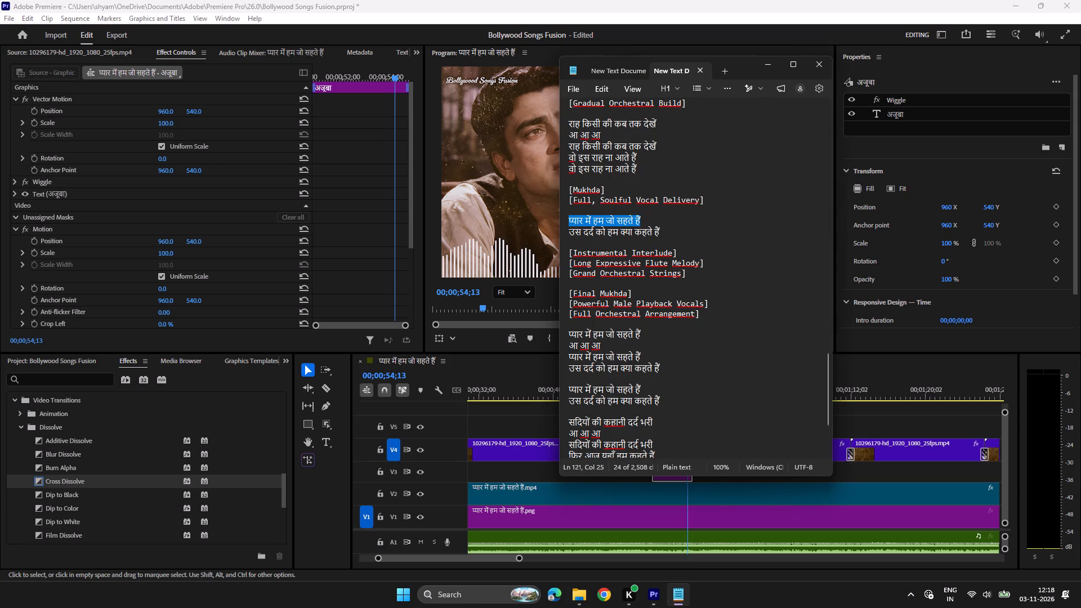
key("ctrl+c")
scroll(703, 276, "up", 20, "ctrl")
scroll(703, 276, "up", 10, "ctrl")
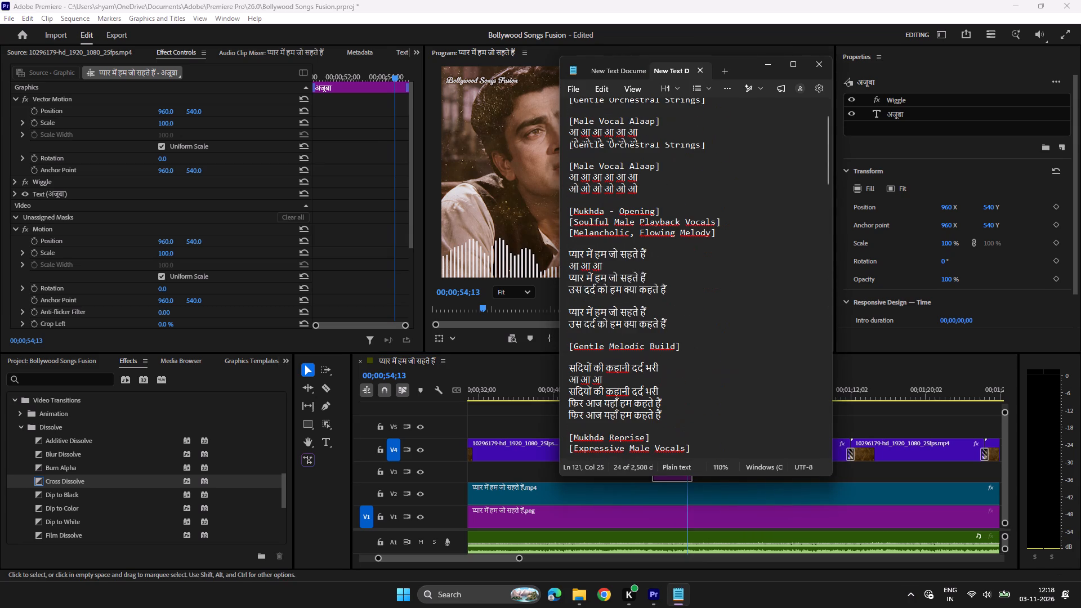
scroll(702, 274, "up", 1, "ctrl")
left_click(655, 597)
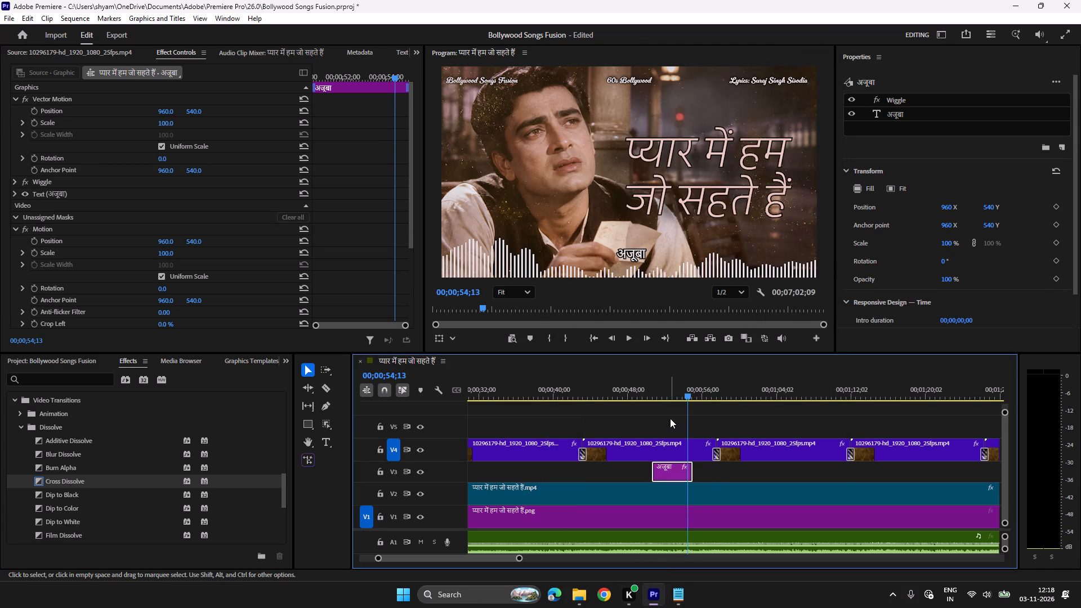
key("t")
left_click(673, 386)
left_click(641, 254)
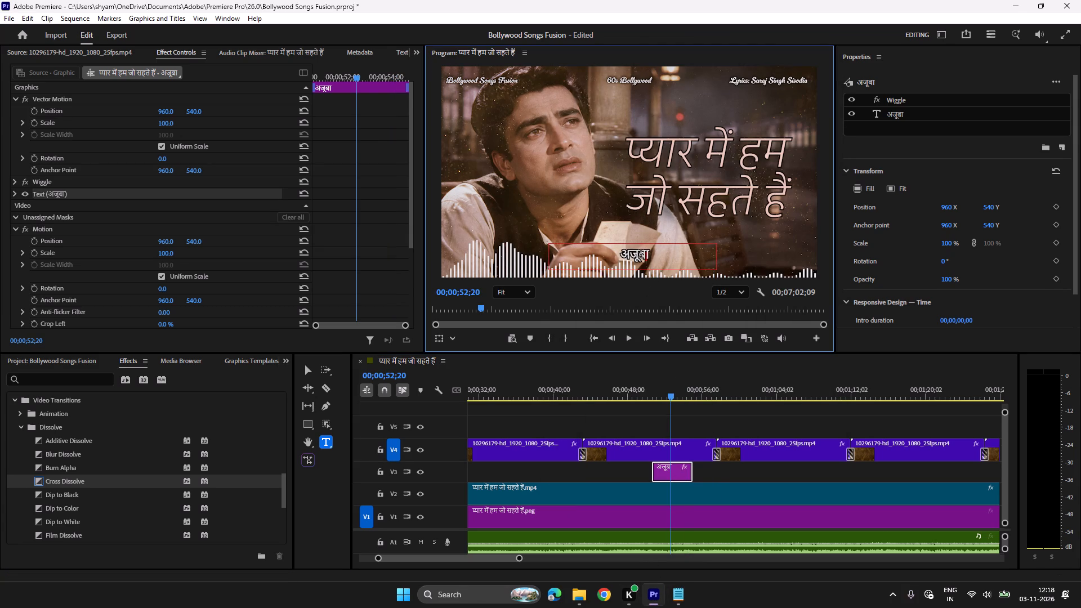
key("ctrl+a")
key("ctrl+v")
Play the first lyric clip and extend its end on V3 to about 00;00;55;18 to match the vocal.
left_click(650, 390)
key("space")
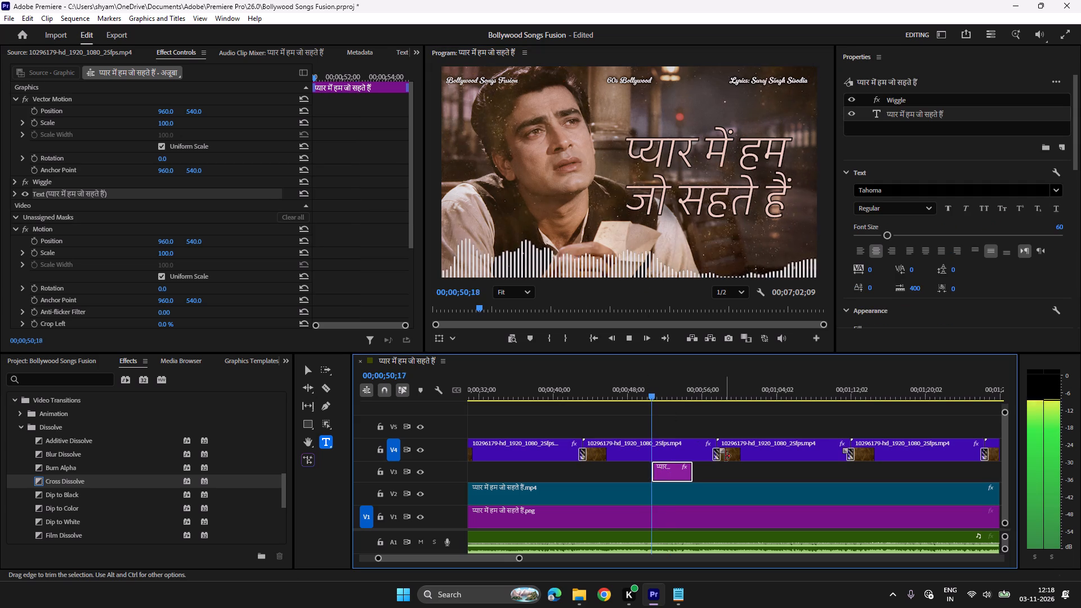
scroll(725, 456, "down", 3)
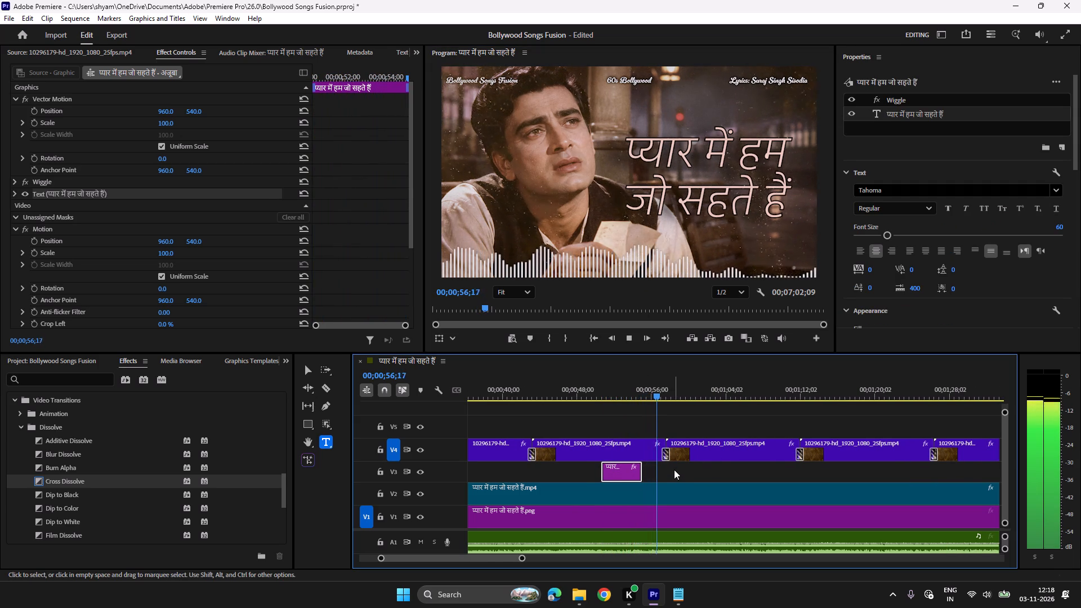
key("space")
left_click(631, 391)
key("space")
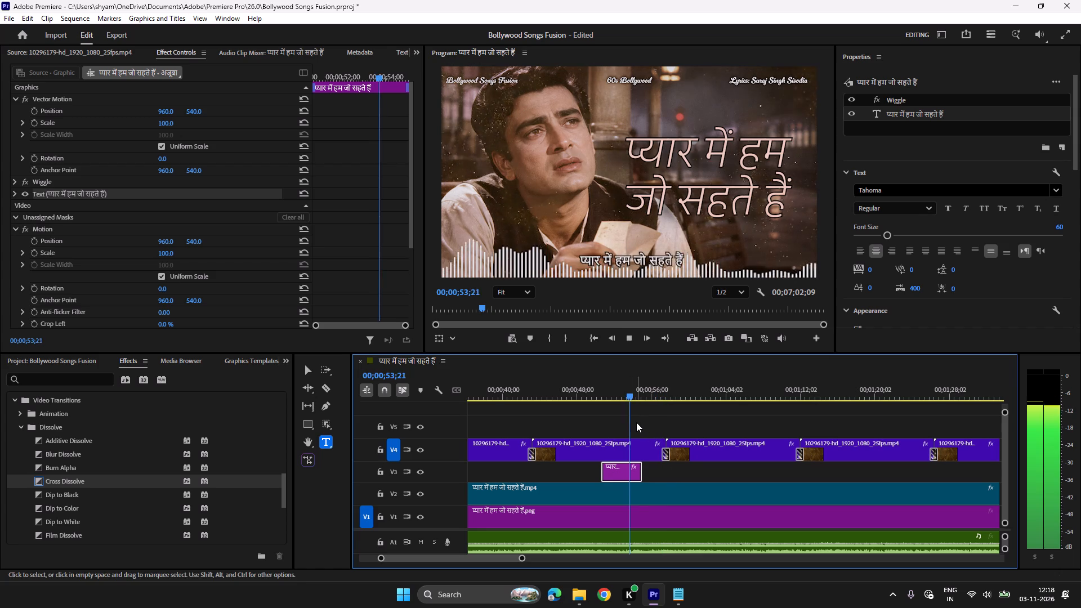
key("space")
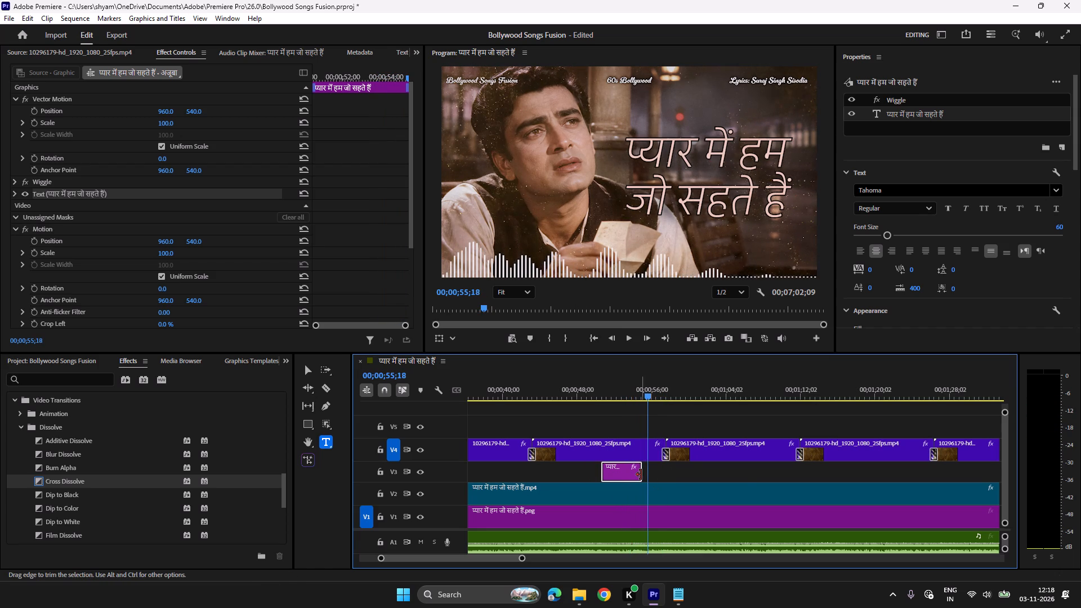
left_click_drag(641, 475, 646, 475)
Play on past the first lyric clip and stop at 00;01;03;10 for the next line.
key("space")
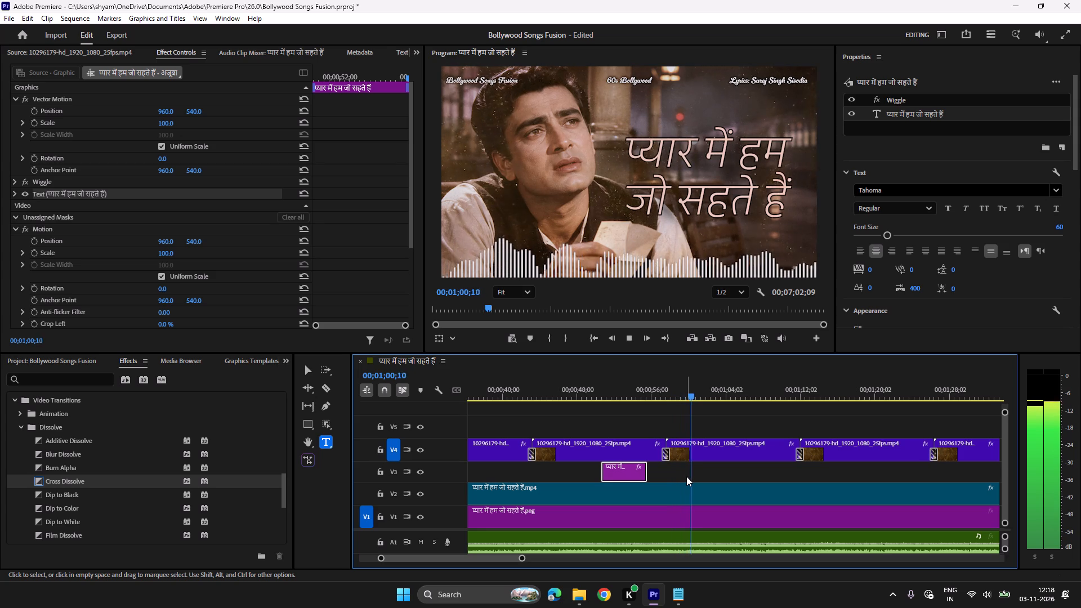
key("space")
key("space")
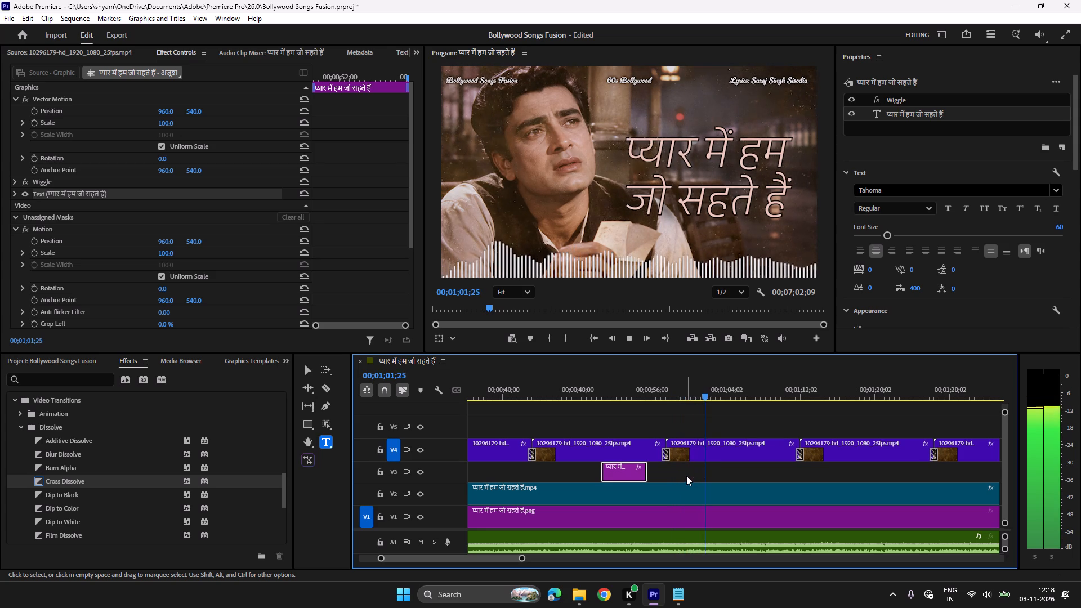
key("space")
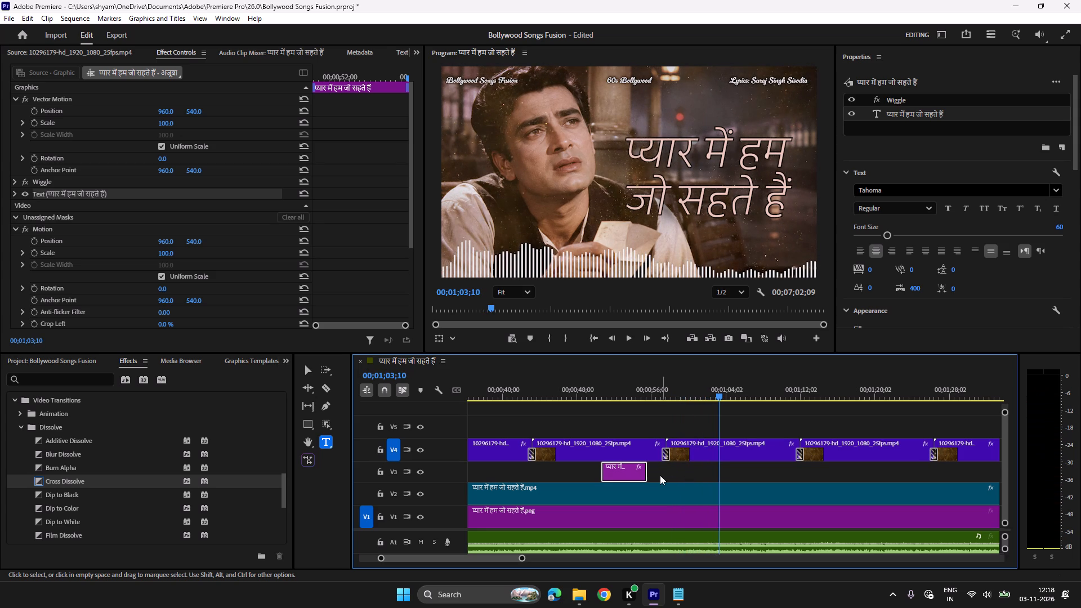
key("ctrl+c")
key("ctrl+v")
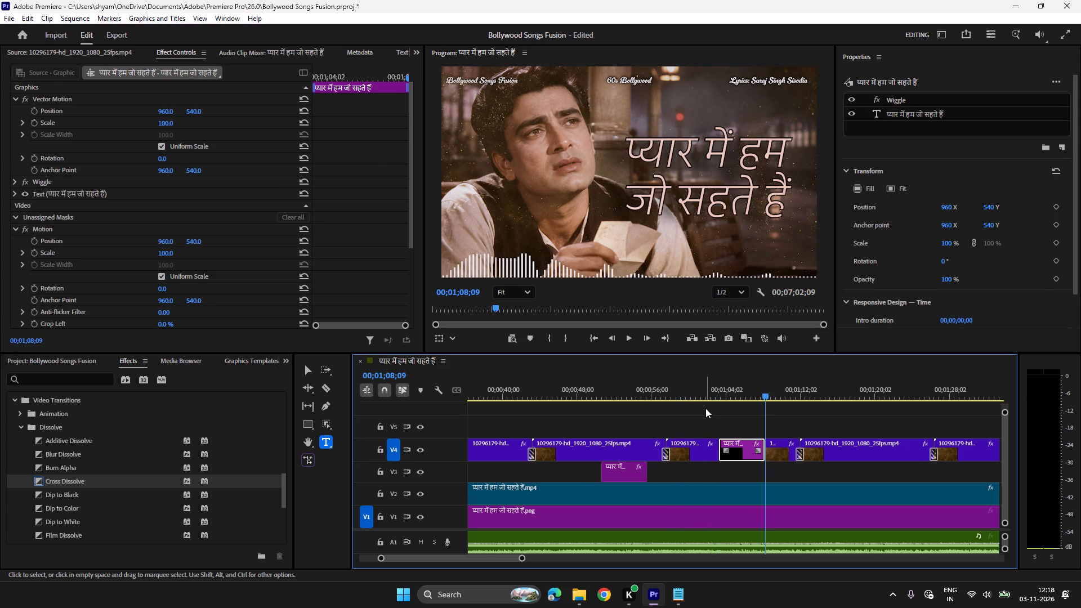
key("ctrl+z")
Target track V3 instead of V4 and paste a copy of the first lyric clip at 00;01;03;10.
left_click(637, 479)
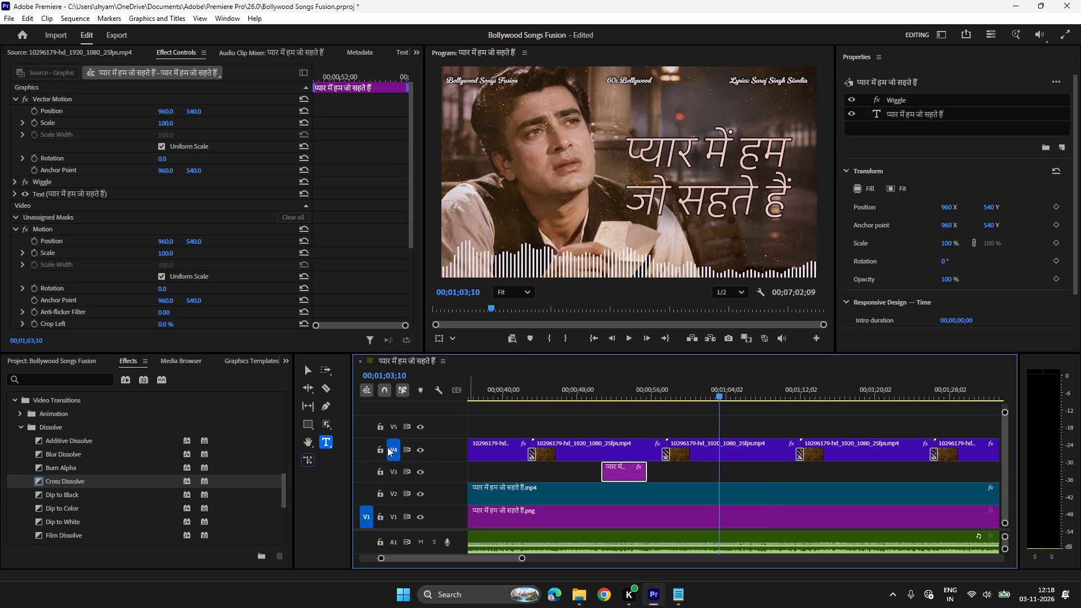
left_click(387, 447)
left_click(391, 472)
key("ctrl+c")
key("ctrl+v")
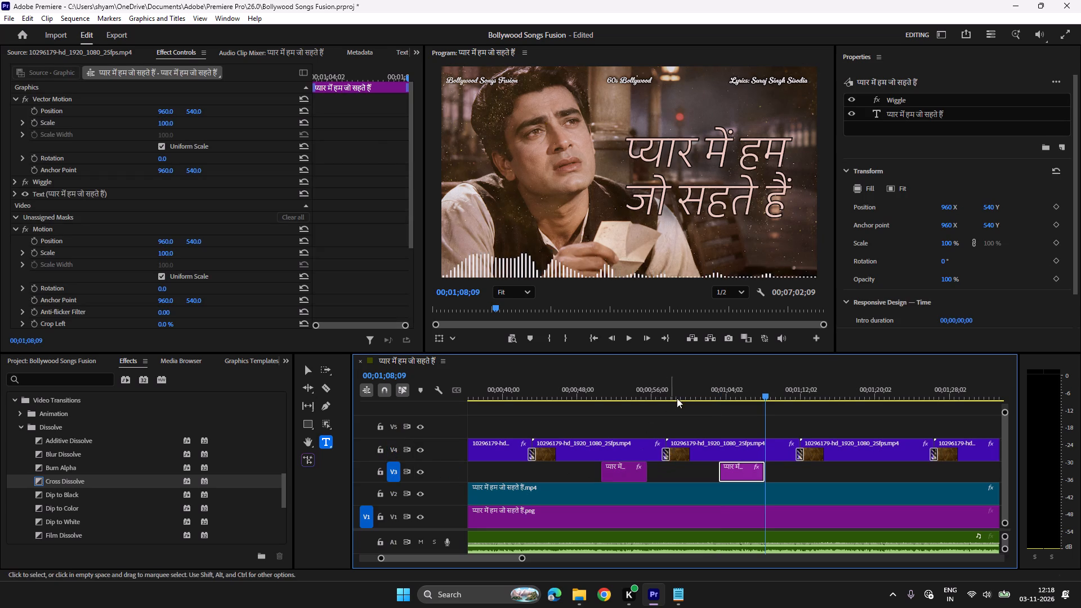
Play through the second lyric clip and paste another copy shortly after its end on V3, at about 00;01;08;22.
left_click(714, 387)
key("space")
scroll(699, 409, "down", 4)
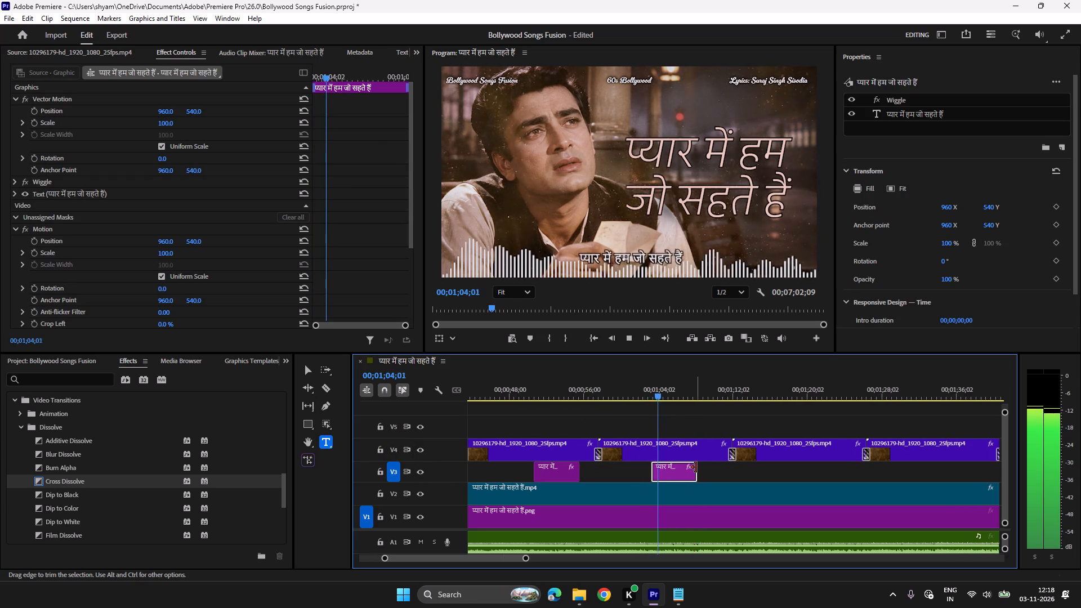
scroll(696, 467, "down", 2)
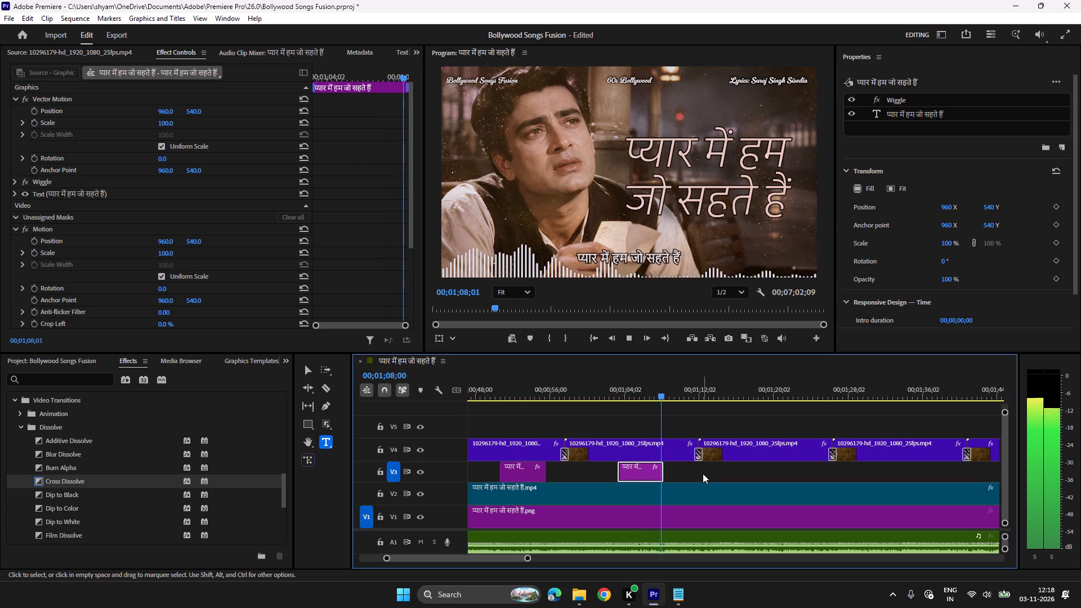
key("space")
key("ctrl+c")
key("ctrl+v")
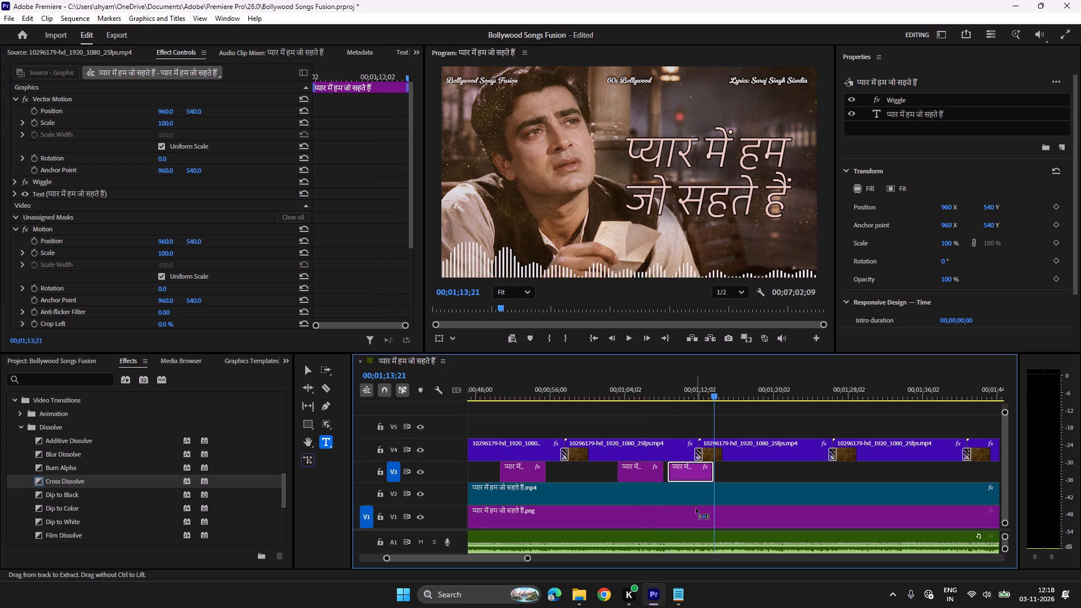
Copy the line उस दर्द को हम क्या कहते हैं from the Notepad lyrics and replace the third lyric clip's text with it.
left_click(686, 585)
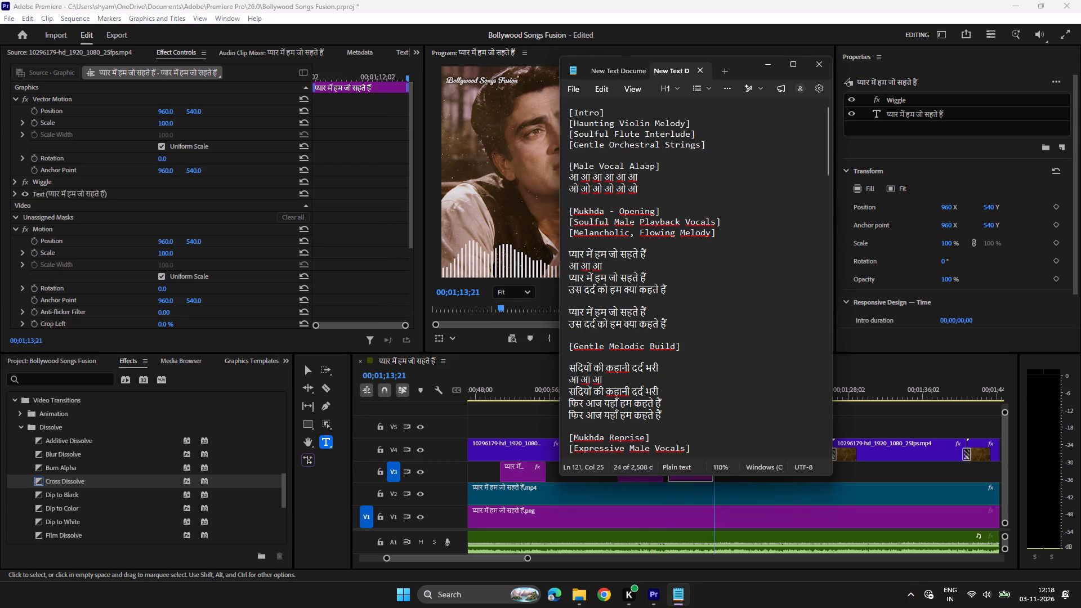
left_click_drag(669, 290, 545, 291)
key("ctrl+c")
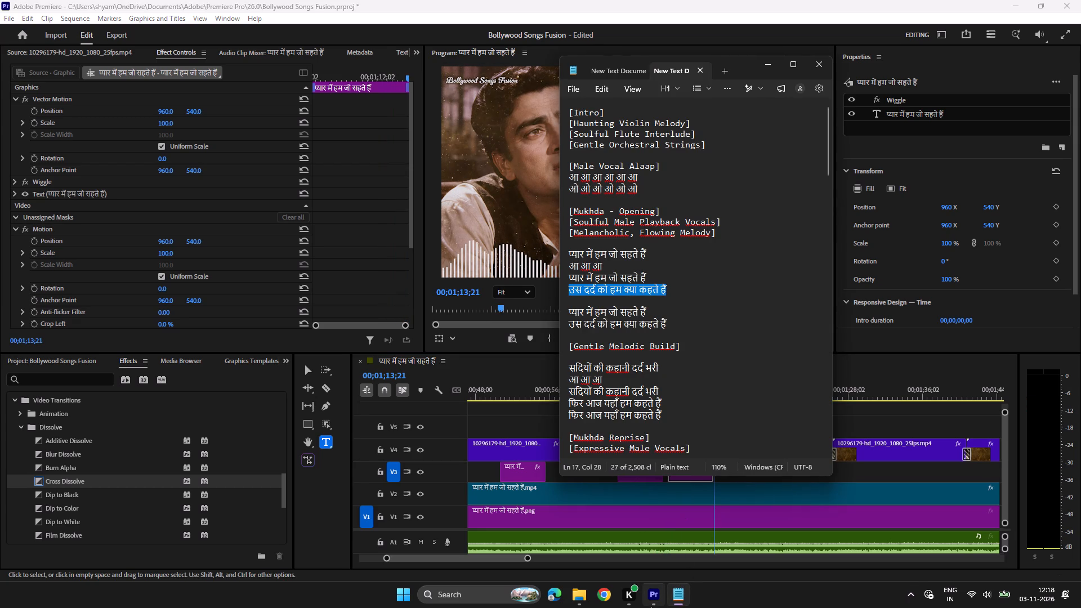
left_click(651, 606)
left_click(693, 392)
left_click(615, 254)
key("ctrl+a")
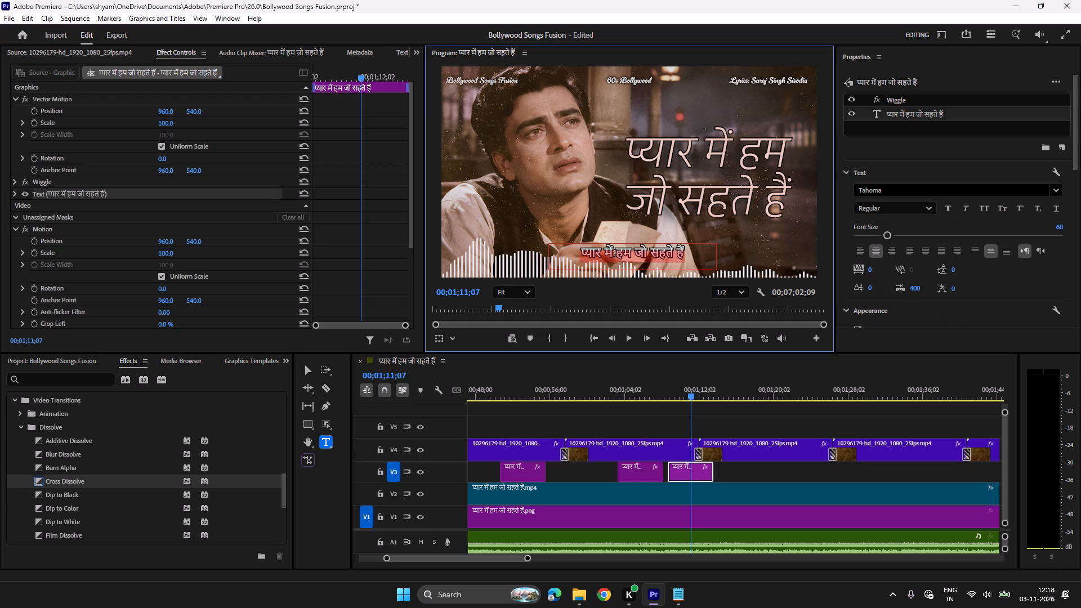
key("ctrl+v")
Play the उस दर्द को हम क्या कहते हैं clip and extend its end on V3 to about 00;01;14;15.
left_click(662, 391)
key("space")
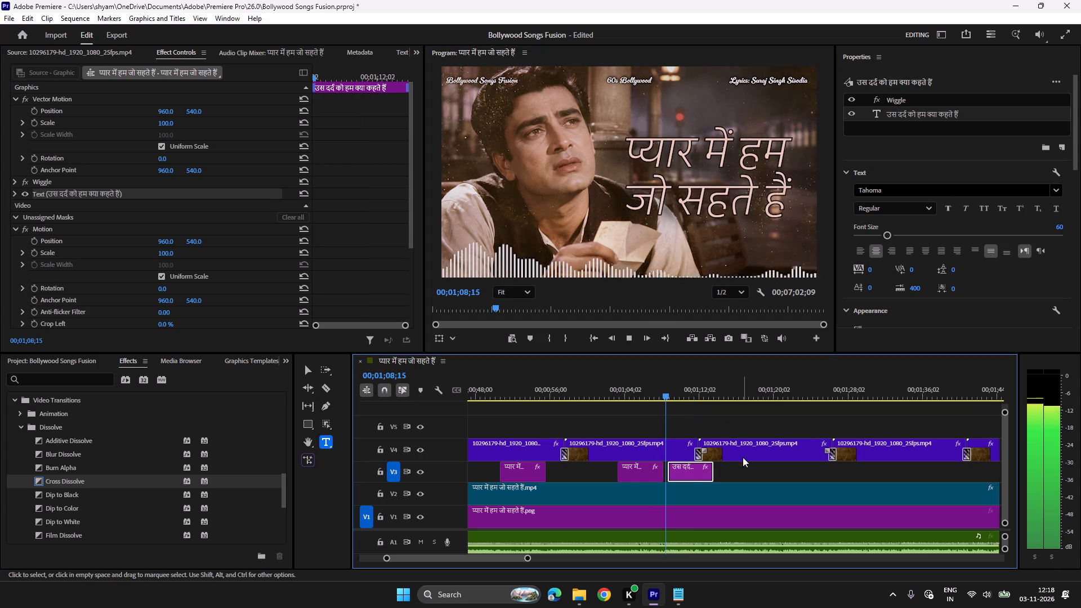
scroll(743, 461, "down", 2)
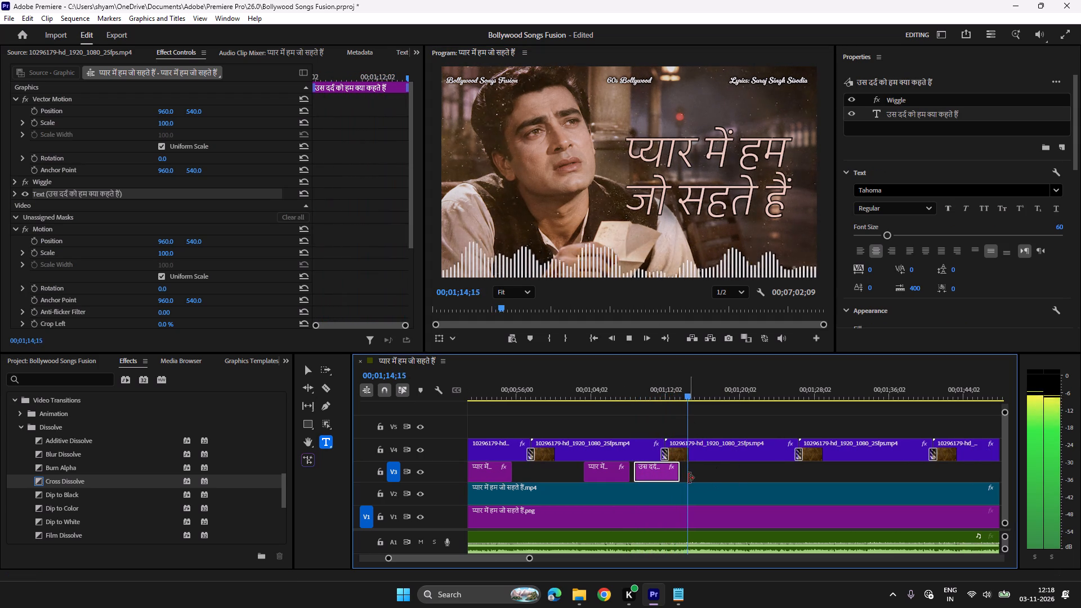
key("space")
left_click_drag(677, 472, 688, 472)
Play on to 00;01;16;06 and paste copies of the प्यार में हम जो सहते हैं and उस दर्द को हम क्या कहते हैं clips there on V3.
key("space")
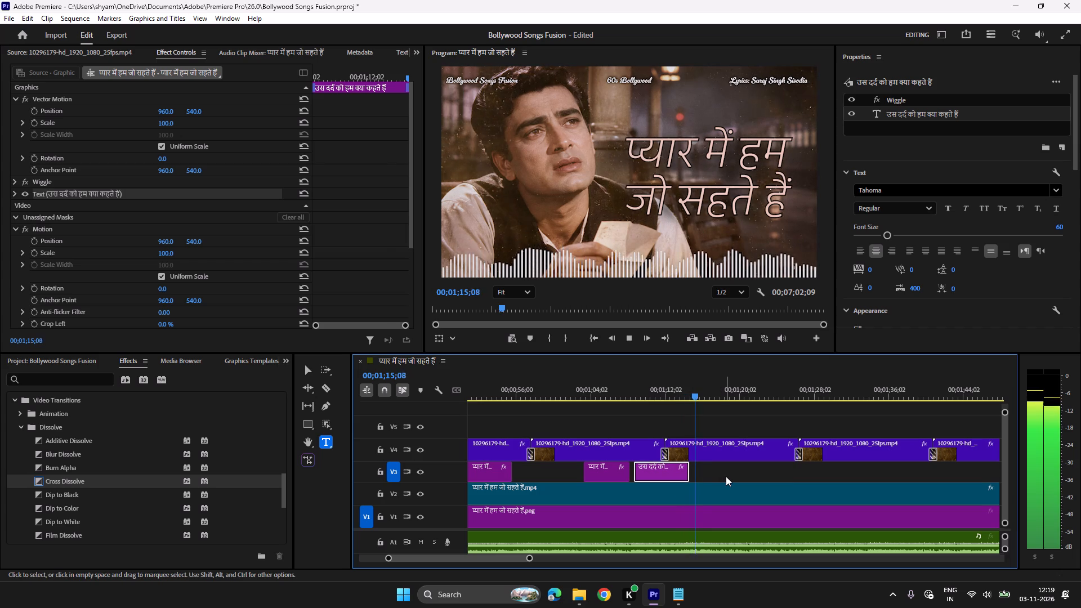
key("space")
left_click(611, 472, "shift")
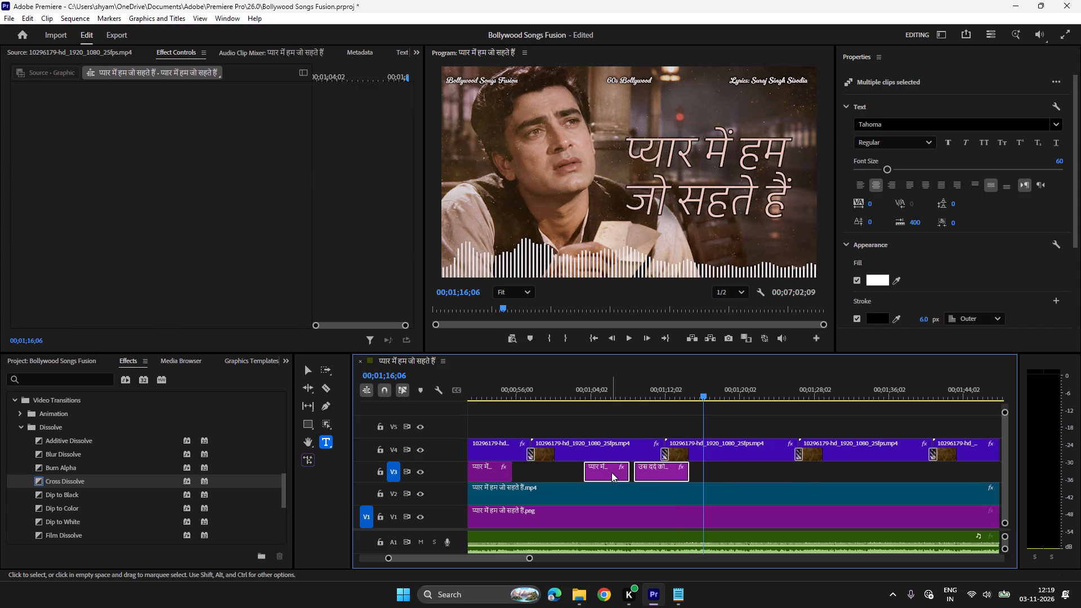
key("ctrl+c")
key("ctrl+v")
Play through the pasted pair and paste a copy of the प्यार में हम जो सहते हैं clip on V3 at 00;01;28;25.
left_click(703, 388)
key("space")
scroll(717, 437, "down", 4)
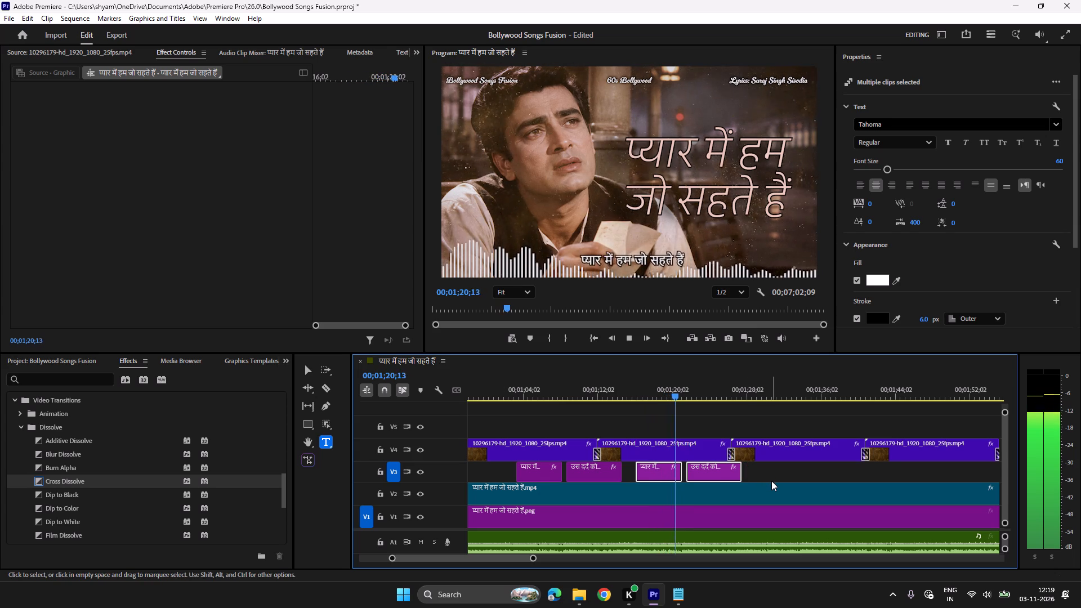
scroll(771, 481, "down", 2)
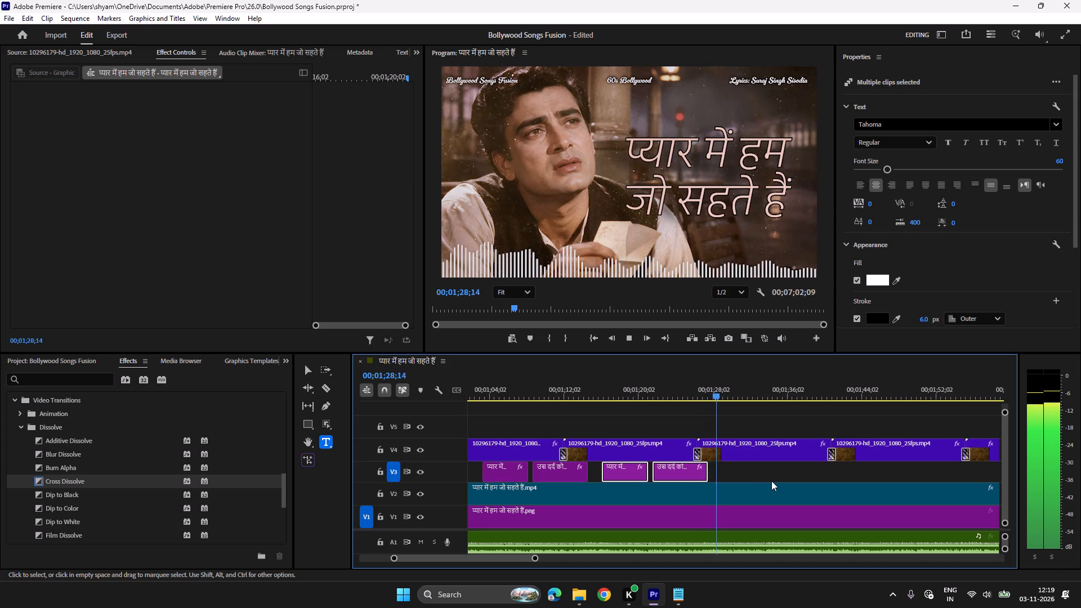
key("space")
left_click(774, 473)
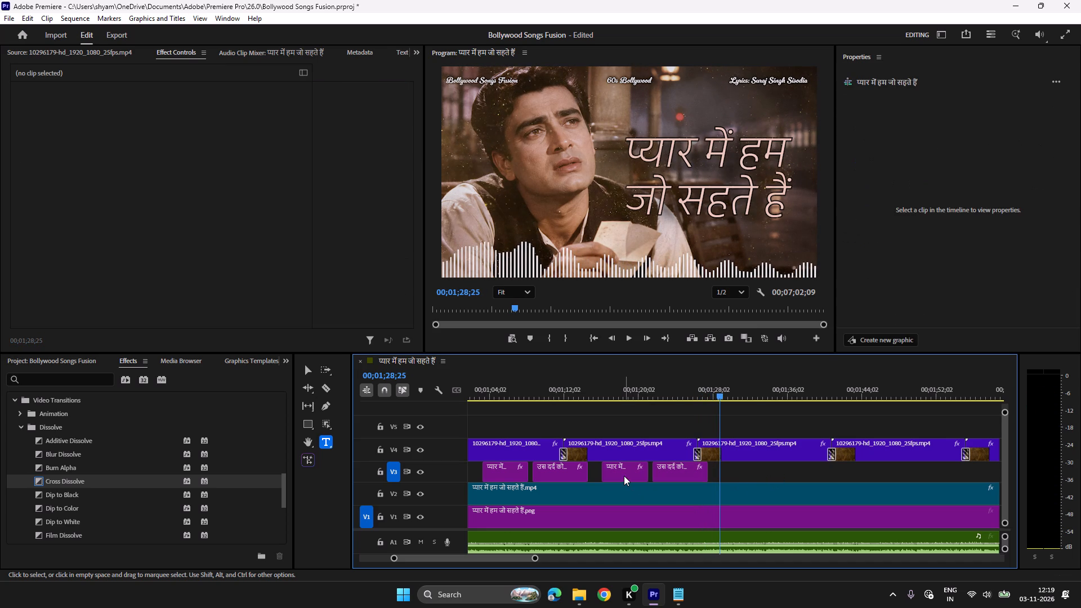
left_click(624, 476)
key("ctrl+c")
key("ctrl+v")
Copy the line सदियों की कहानी दर्द भरी from the Notepad lyrics and replace the newly pasted lyric clip's text with it.
left_click(676, 598)
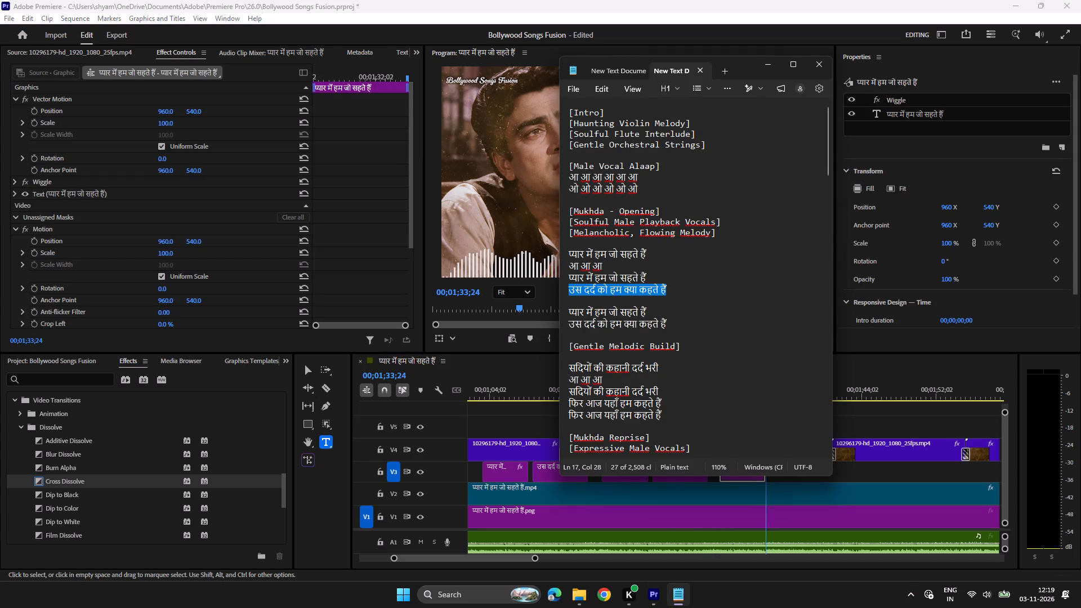
left_click_drag(663, 366, 562, 367)
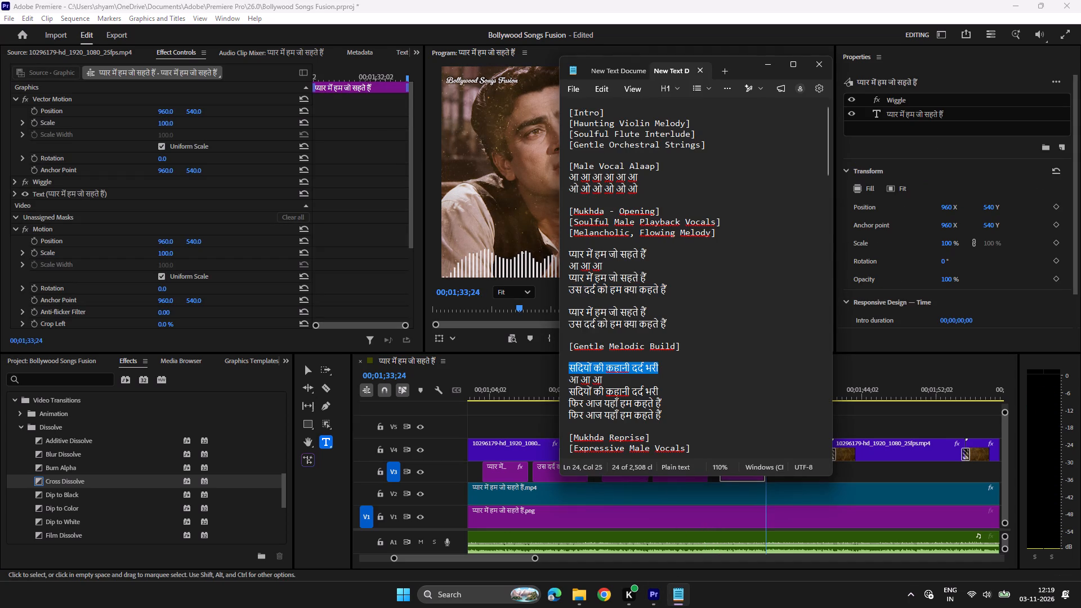
key("ctrl+c")
left_click(657, 588)
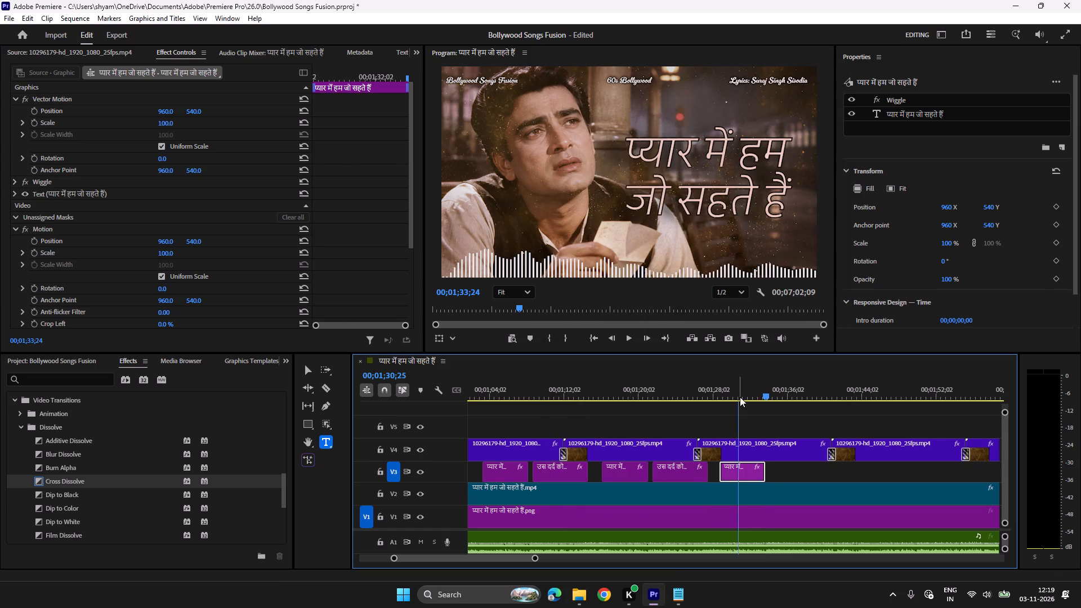
left_click(740, 397)
left_click(639, 263)
key("ctrl+a")
key("ctrl+v")
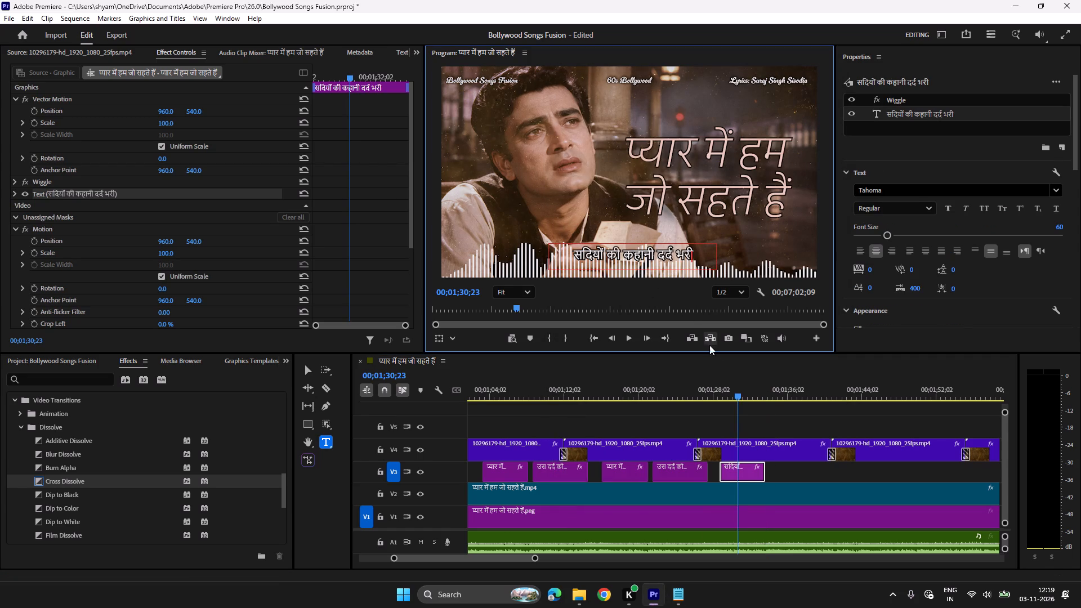
Play through the सदियों की कहानी दर्द भरी clip to the line's repeat and paste a copy on V3 at about 00;01;38.
left_click(723, 382)
key("space")
left_click(714, 383)
key("space")
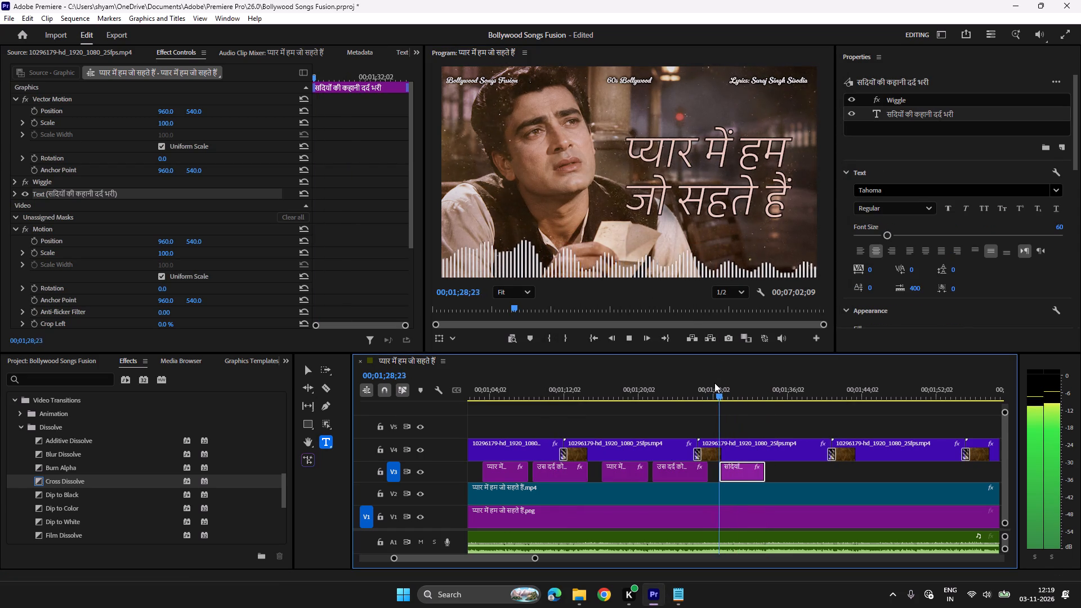
scroll(661, 385, "down", 2)
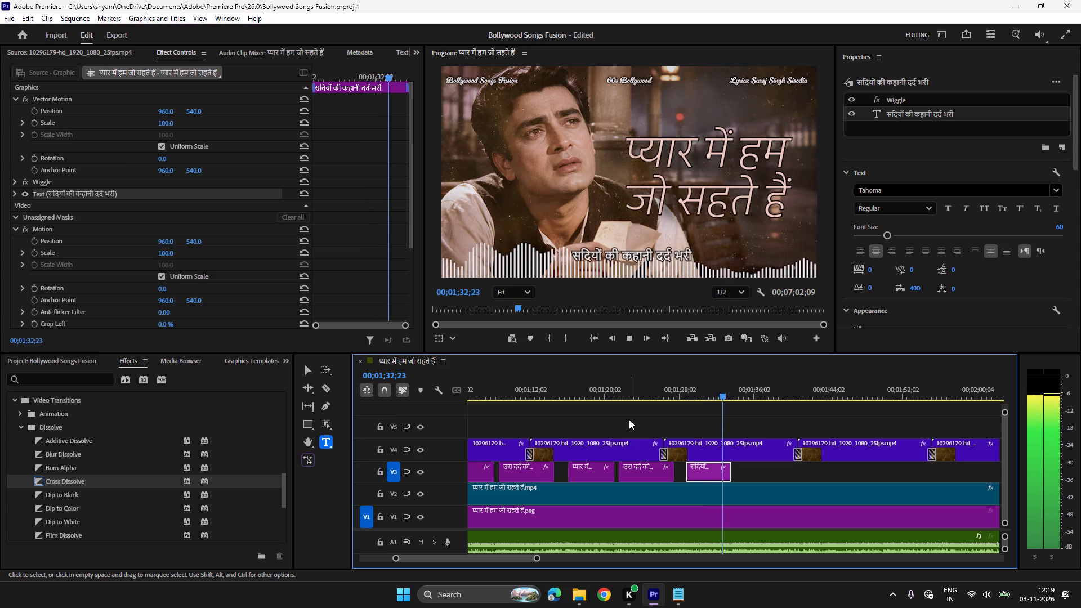
key("space")
key("space")
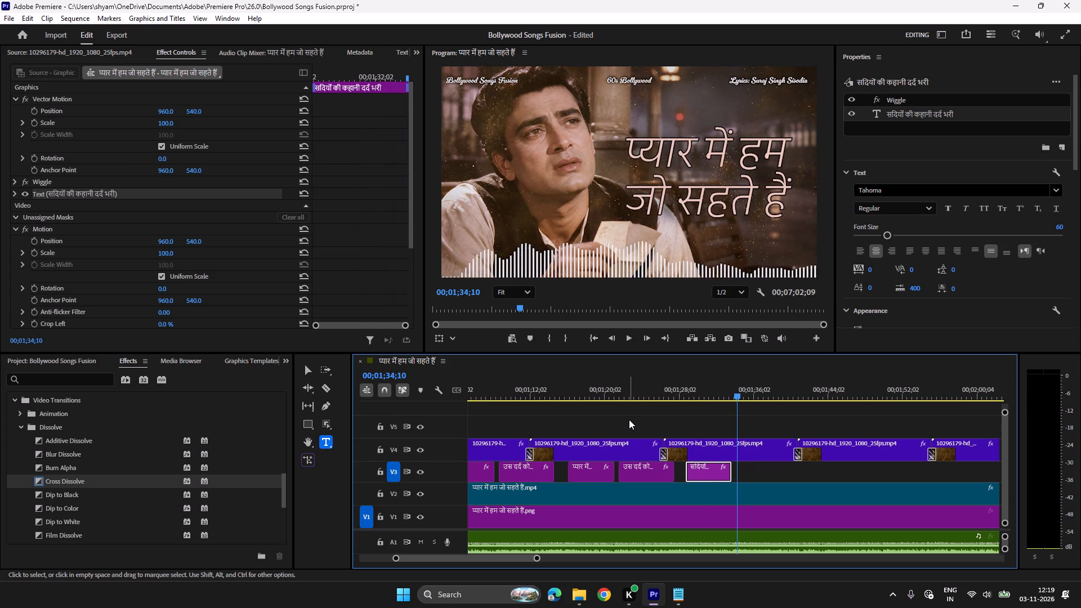
scroll(629, 419, "down", 3)
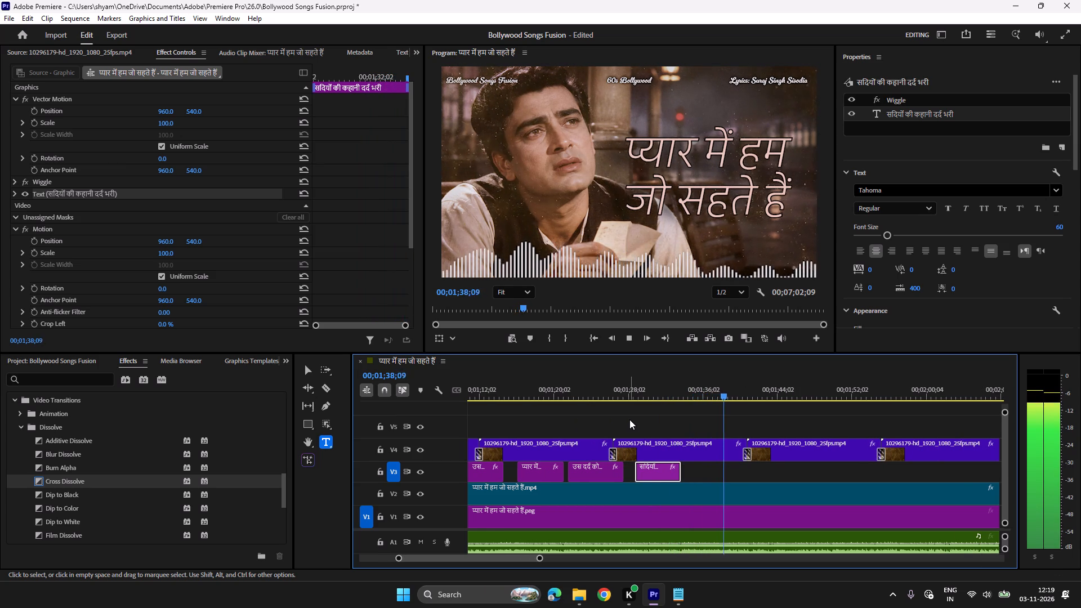
key("space")
left_click(720, 390)
key("space")
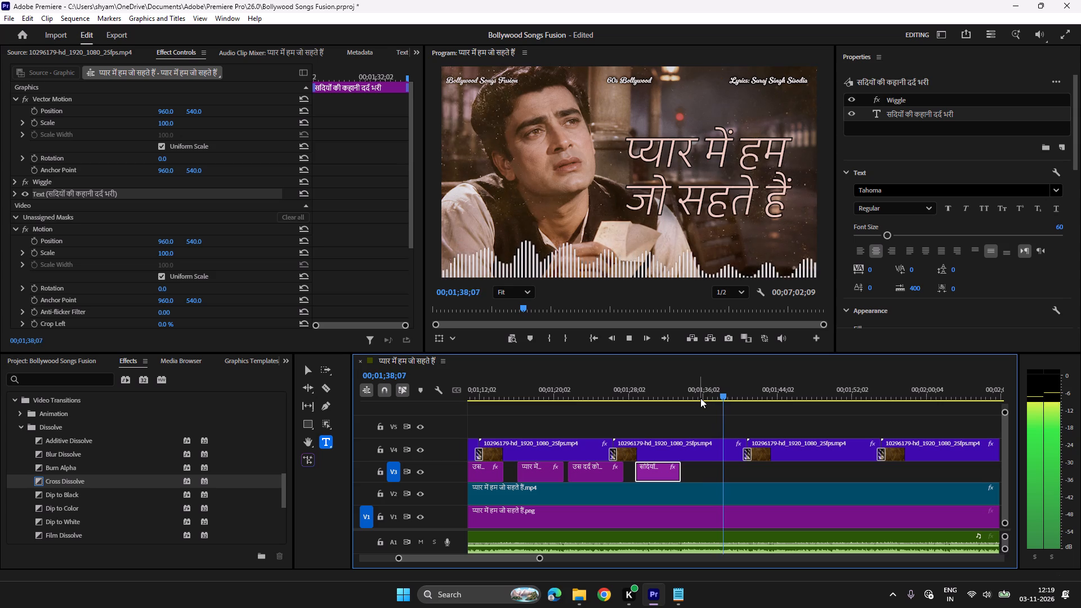
key("space")
key("ctrl+c")
key("ctrl+v")
Play through the second सदियों की कहानी दर्द भरी clip and paste another copy on V3 at 00;01;43;29.
left_click(721, 386)
key("space")
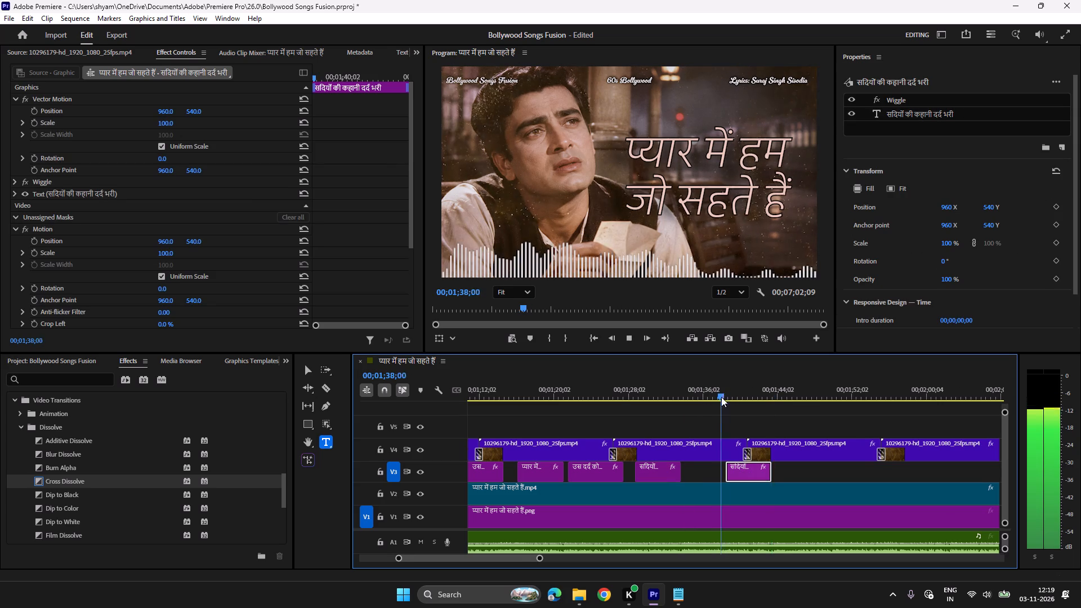
scroll(715, 410, "down", 6)
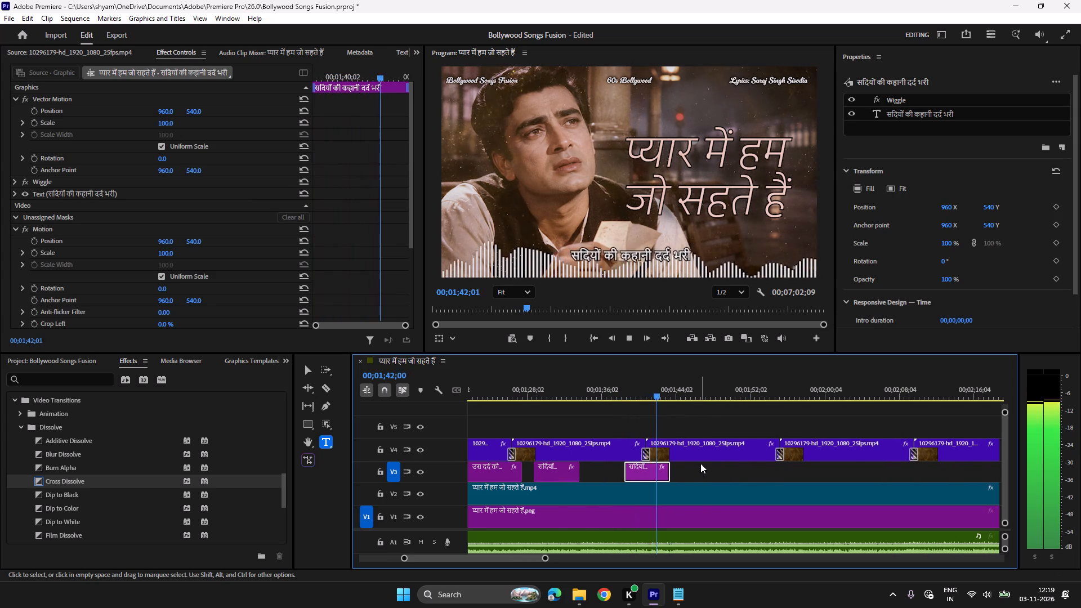
key("space")
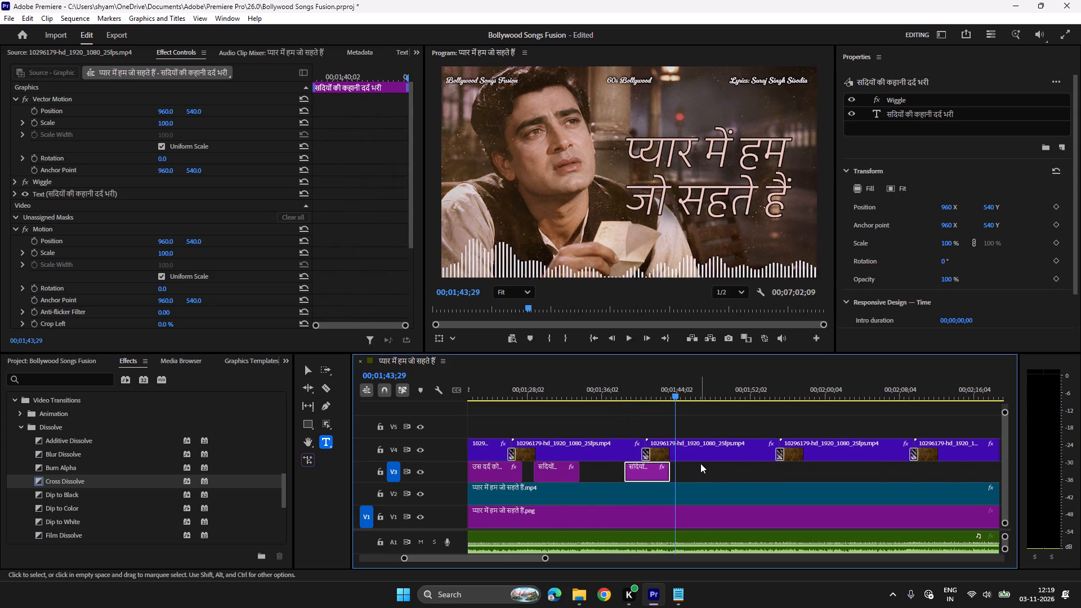
key("ctrl+c")
key("ctrl+v")
Copy the line फिर आज यहाँ हम कहते हैं from the Notepad lyrics and replace the last pasted clip's text with it.
left_click(683, 595)
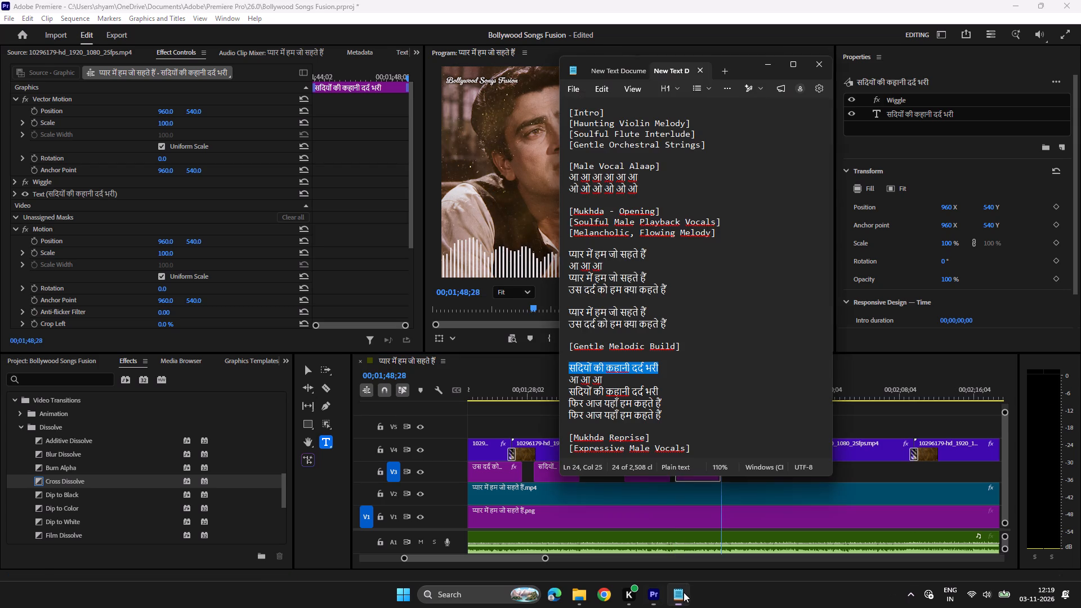
left_click_drag(668, 403, 583, 403)
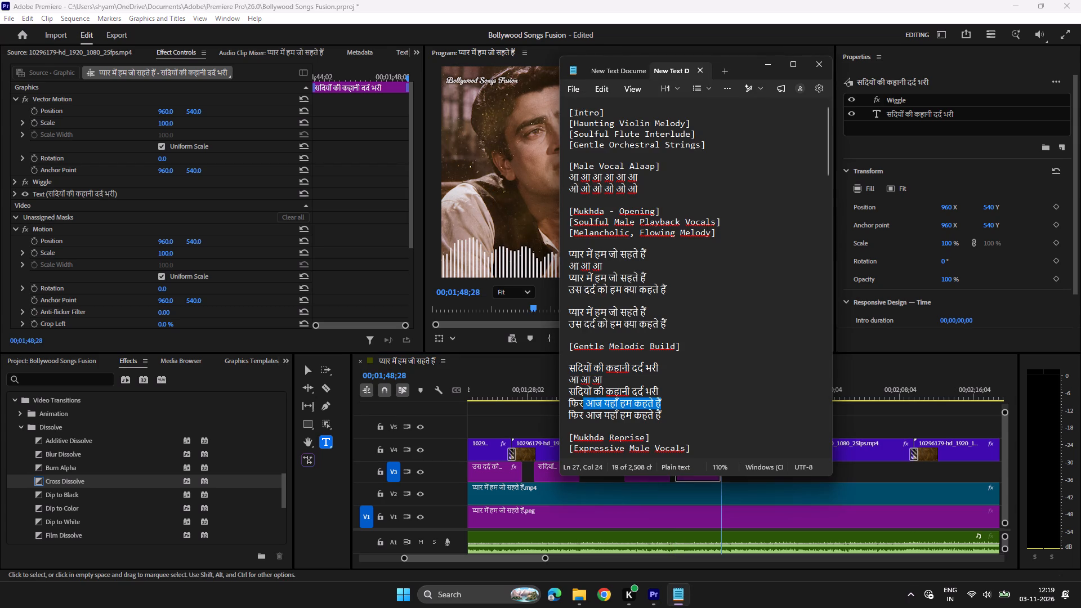
left_click_drag(583, 403, 557, 403)
key("ctrl+c")
left_click(653, 585)
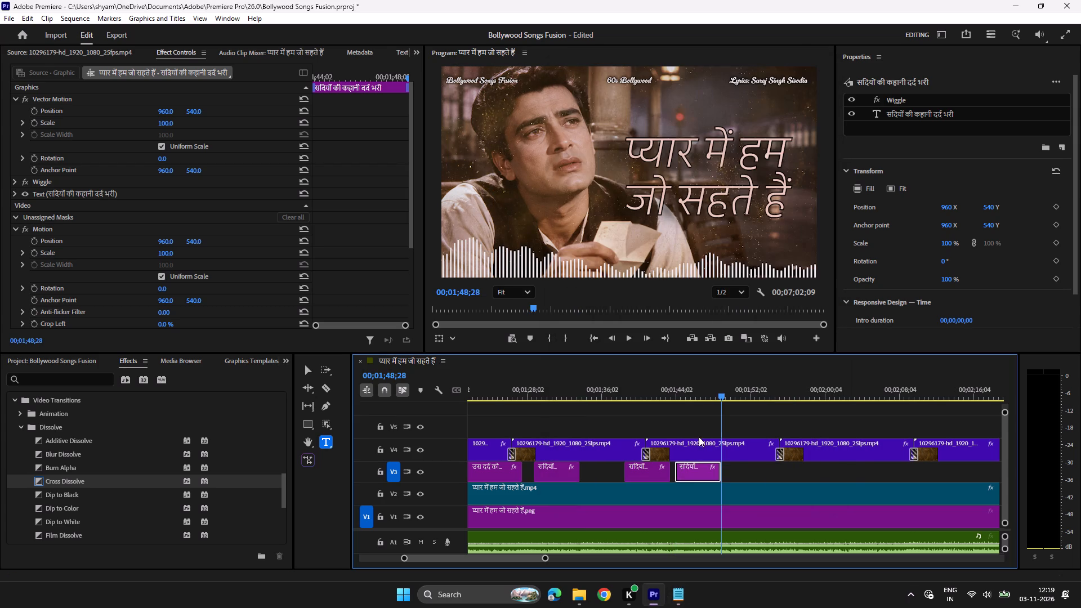
left_click(708, 391)
left_click(639, 258)
key("ctrl+a")
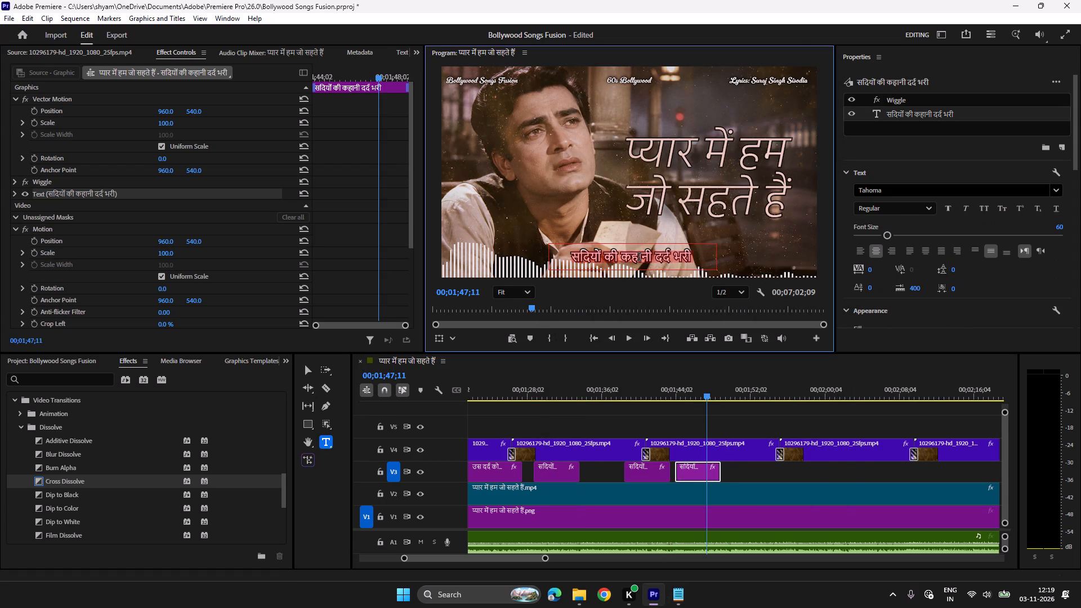
key("ctrl+v")
Play the फिर आज यहाँ हम कहते हैं clip and extend its end on V3 to about 00;01;49;22.
left_click(667, 381)
key("space")
scroll(692, 441, "down", 3)
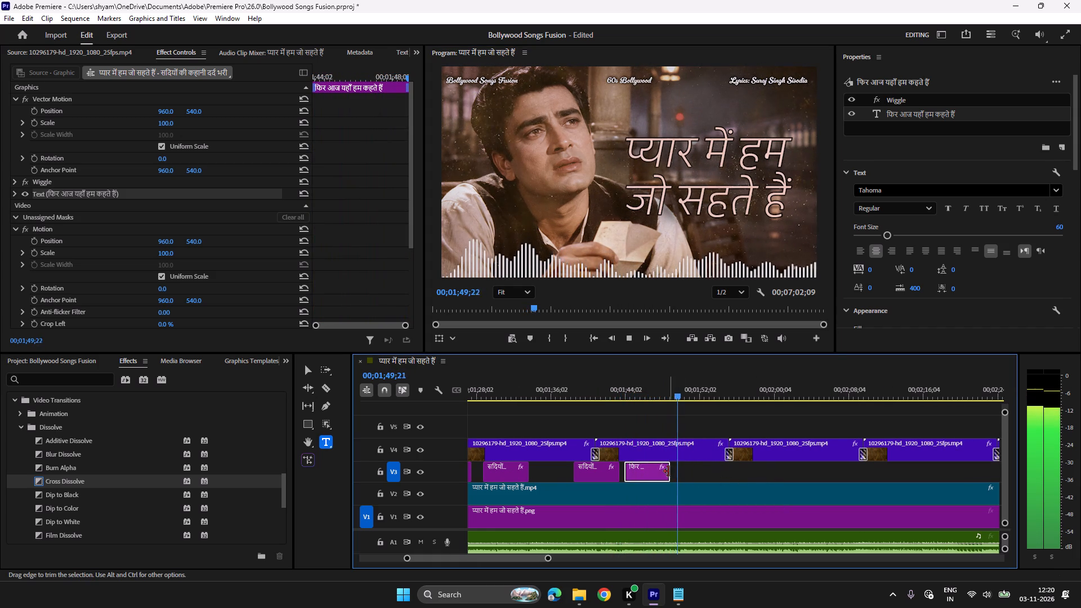
key("space")
left_click_drag(668, 471, 674, 471)
Play on briefly and paste a copy of the फिर आज यहाँ हम कहते हैं clip on V3 at 00;01;50;18.
key("space")
key("space")
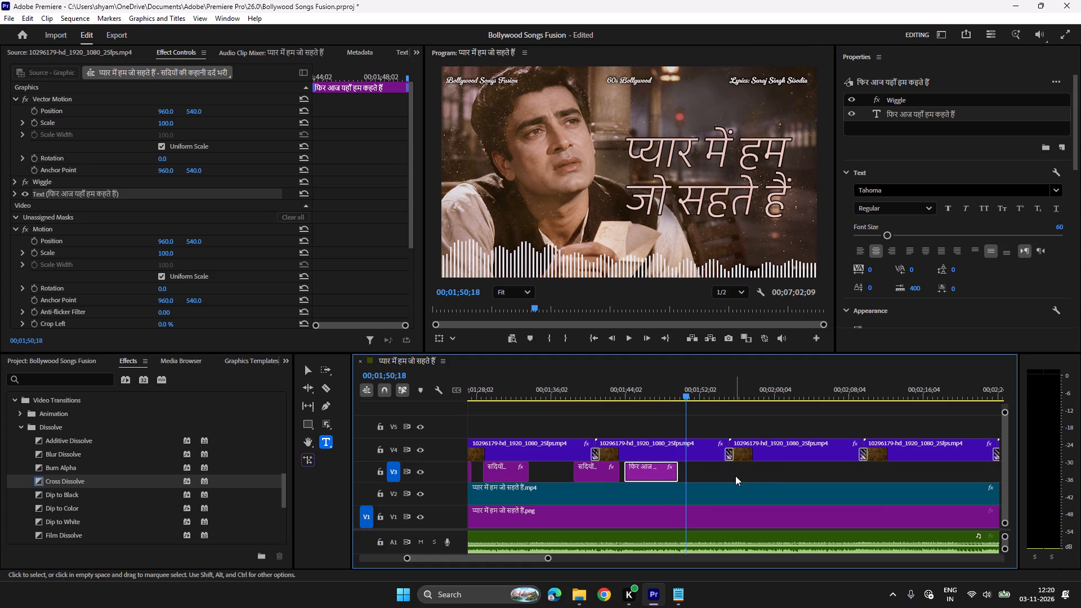
key("ctrl+c")
key("ctrl+v")
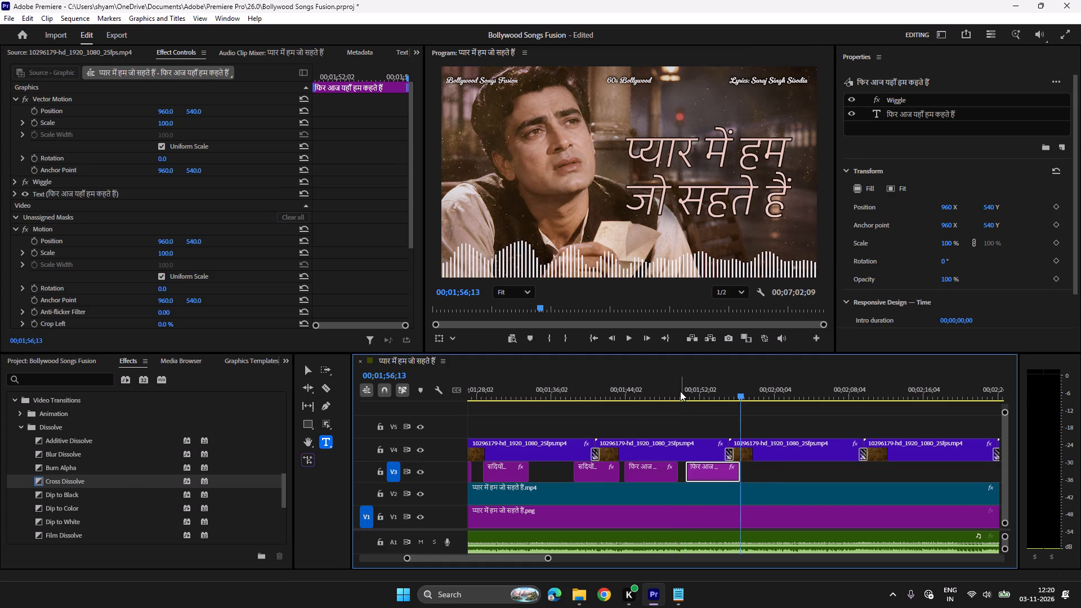
Play through the second फिर आज यहाँ हम कहते हैं clip and stop the playhead at 00;01;57;13, where the next line starts.
left_click(680, 391)
key("space")
scroll(751, 473, "down", 2)
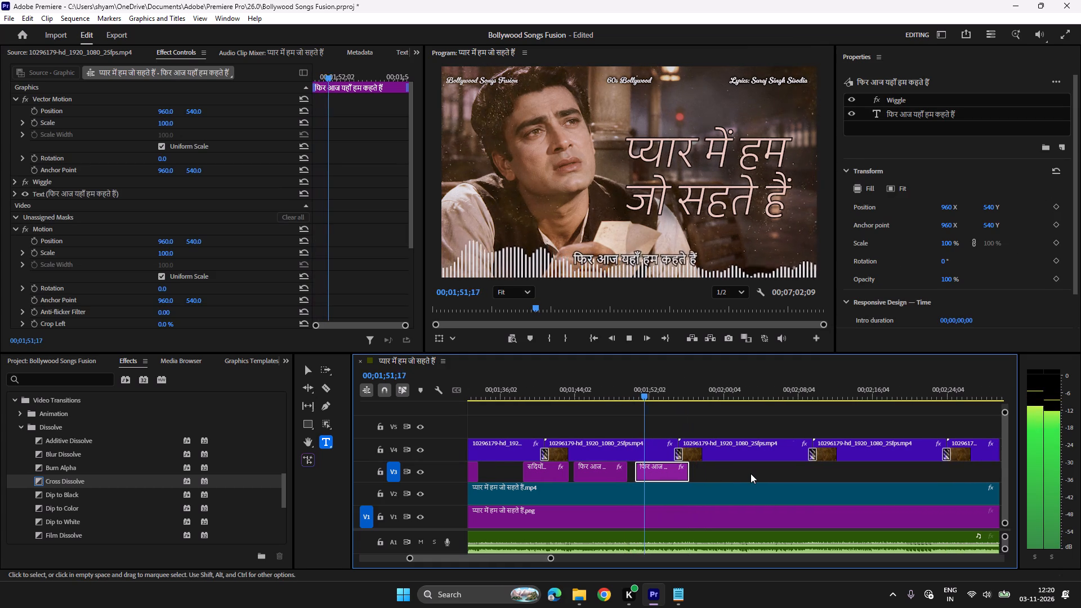
scroll(751, 473, "down", 1)
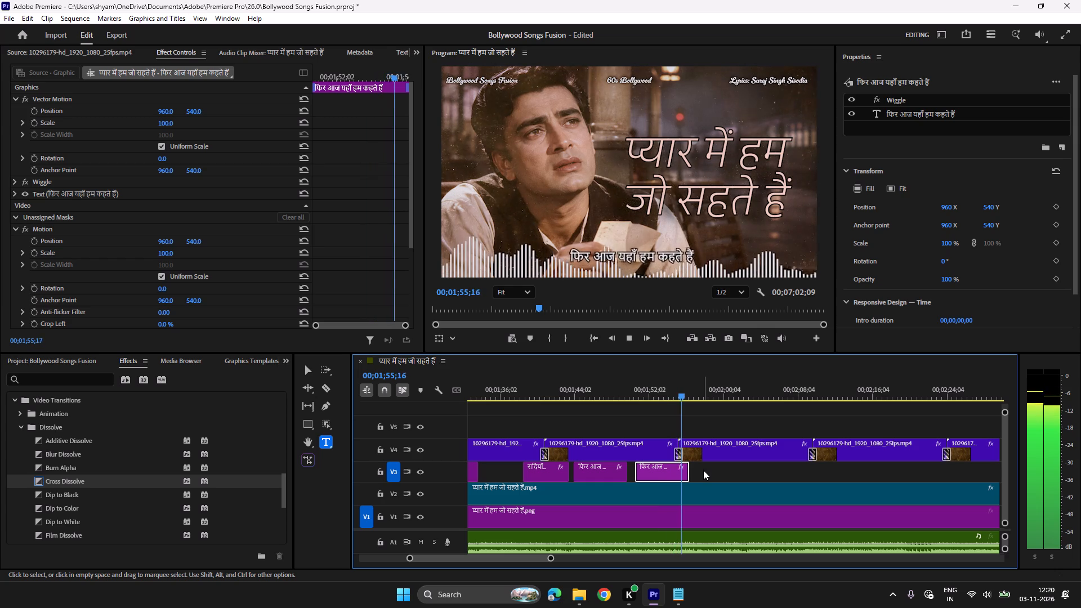
key("space")
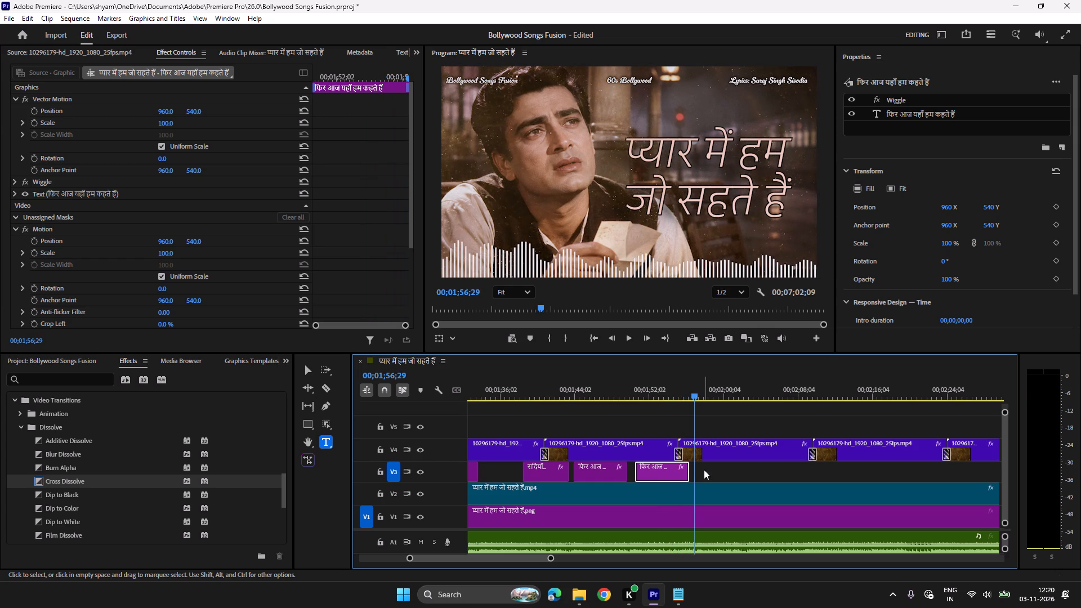
key("space")
left_click(694, 390)
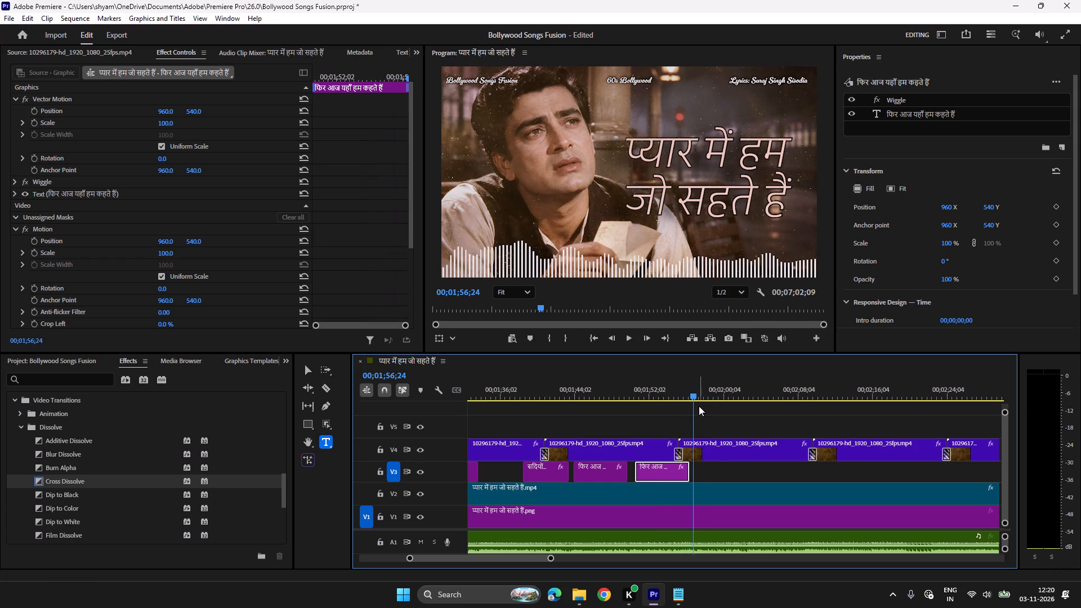
key("space")
key("space")
key("space")
key("space")
Copy the earlier प्यार में हम जो सहते हैं and उस दर्द को हम क्या कहते हैं clips and paste them at the playhead on V3.
scroll(674, 474, "up", 2)
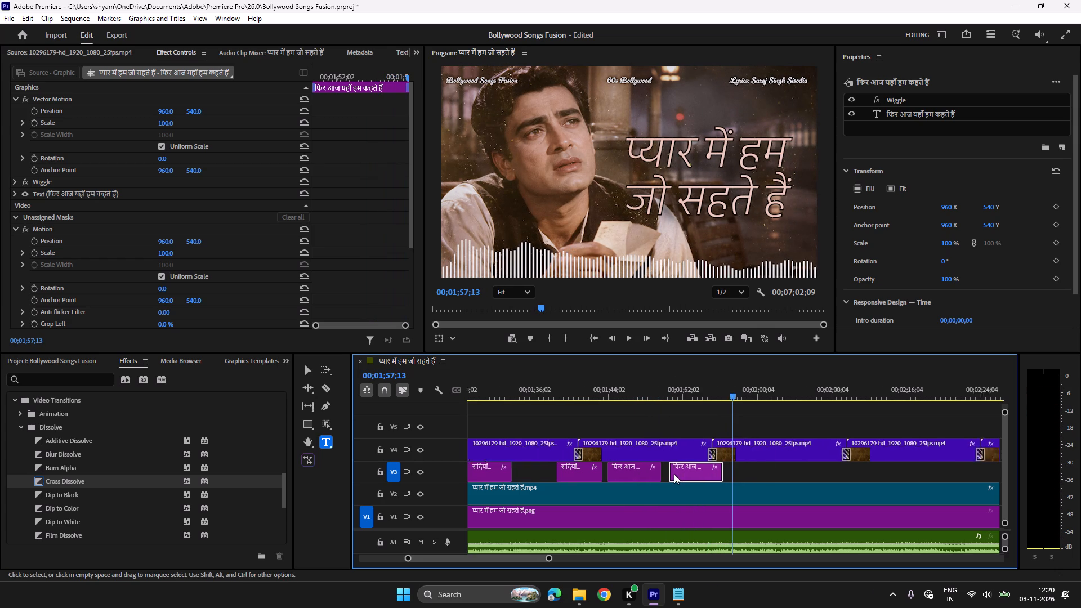
scroll(674, 474, "up", 16)
left_click(641, 473)
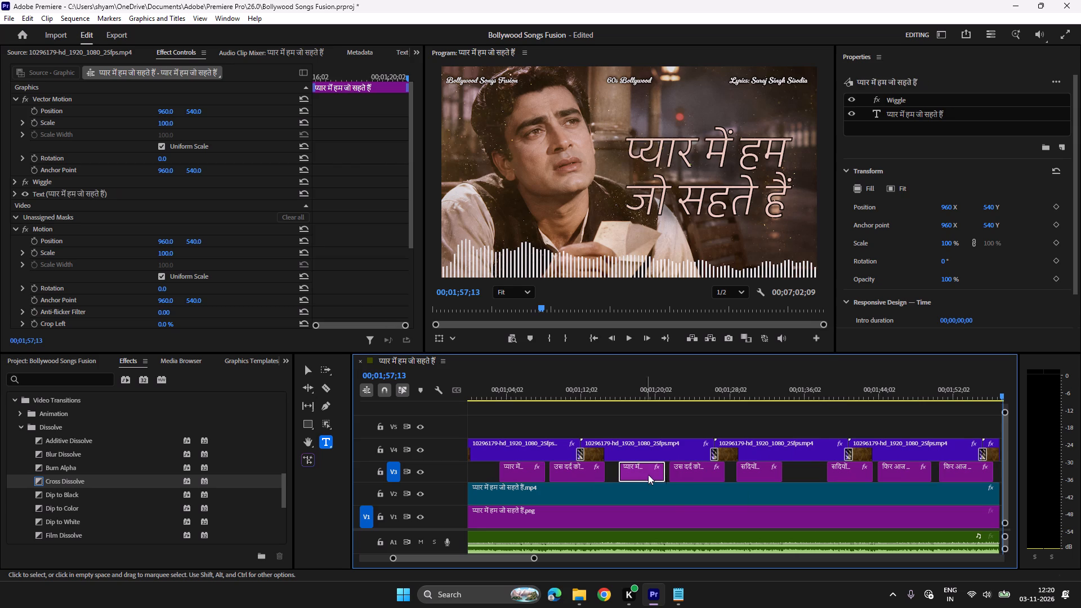
left_click(694, 474, "shift")
key("ctrl+c")
key("ctrl+v")
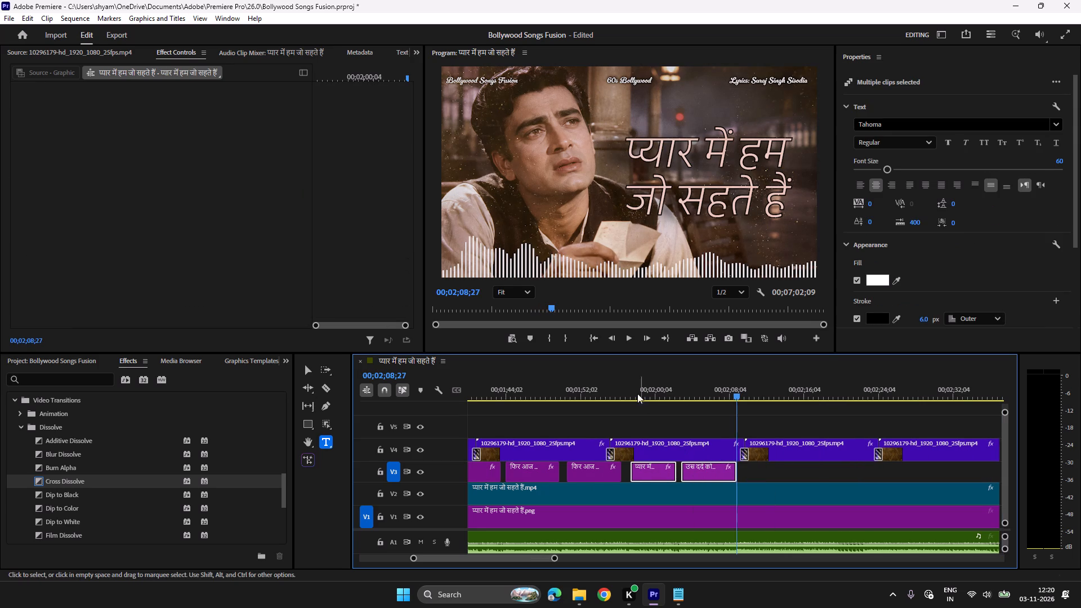
Play the pasted प्यार में हम जो सहते हैं and उस दर्द को हम क्या कहते हैं clips against the vocals, on into the interlude.
left_click(625, 379)
key("space")
scroll(714, 489, "down", 3)
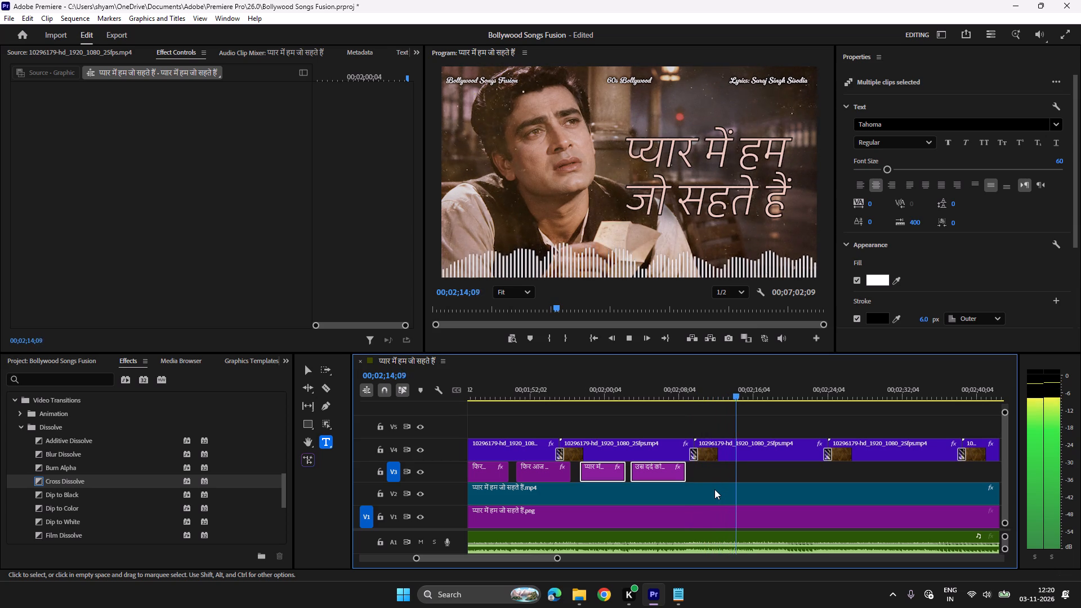
scroll(714, 489, "down", 2)
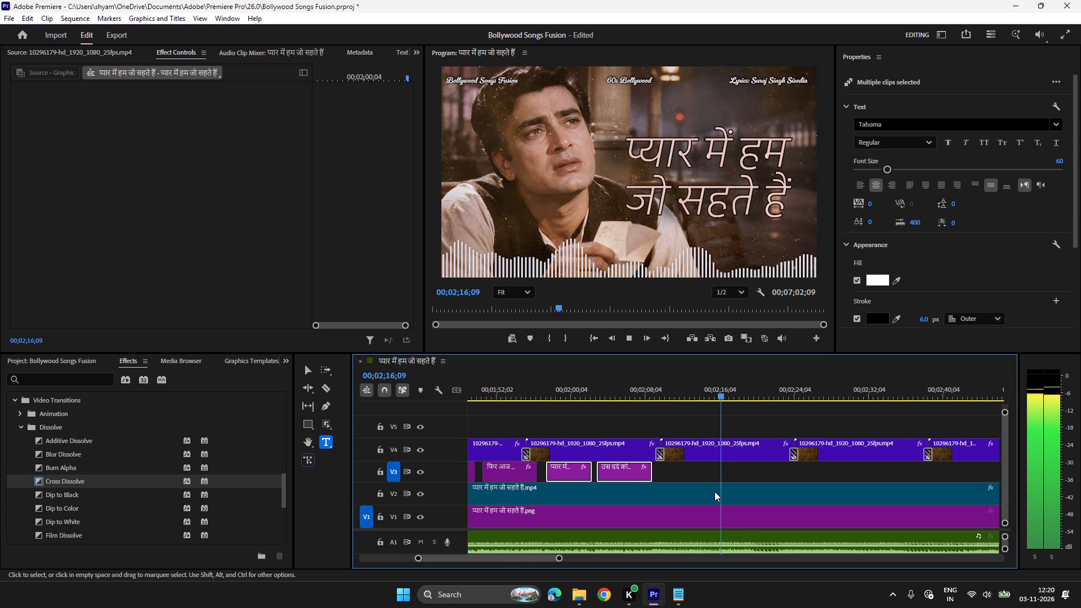
scroll(714, 491, "down", 1)
Copy the latest प्यार में हम जो सहते हैं clip, play through the instrumental interlude, and paste it on V3 at about 00;02;42.
left_click(688, 471)
left_click(555, 476)
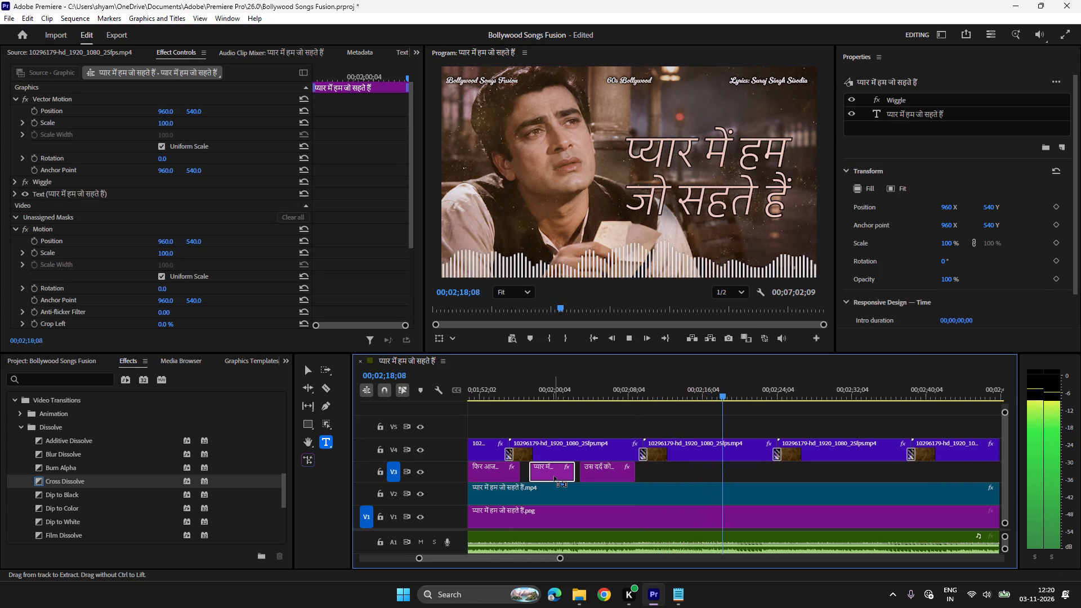
key("ctrl+c")
scroll(618, 503, "down", 7)
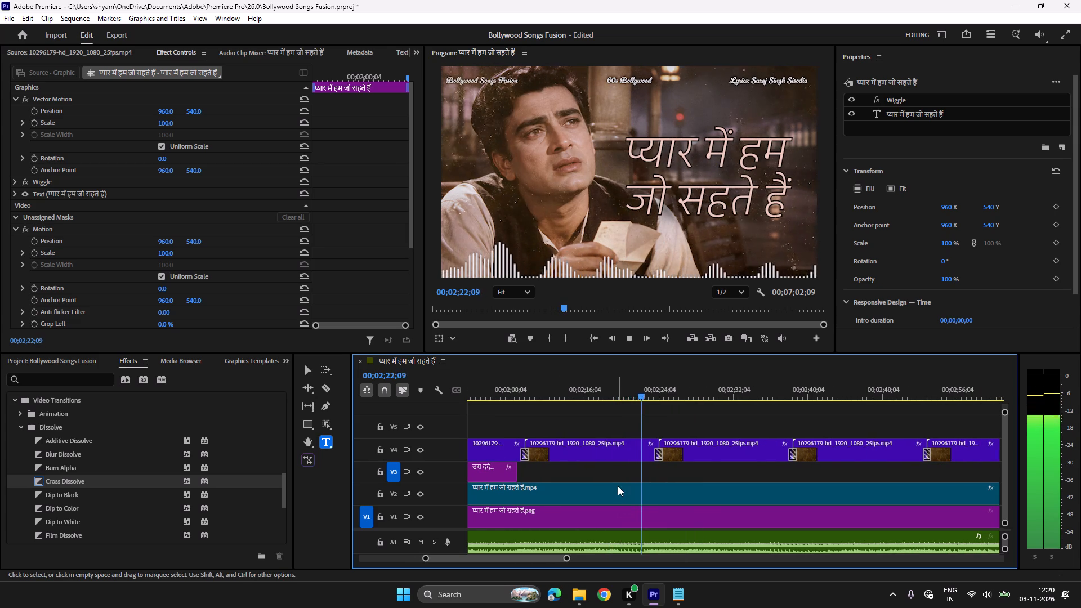
key("space")
key("space")
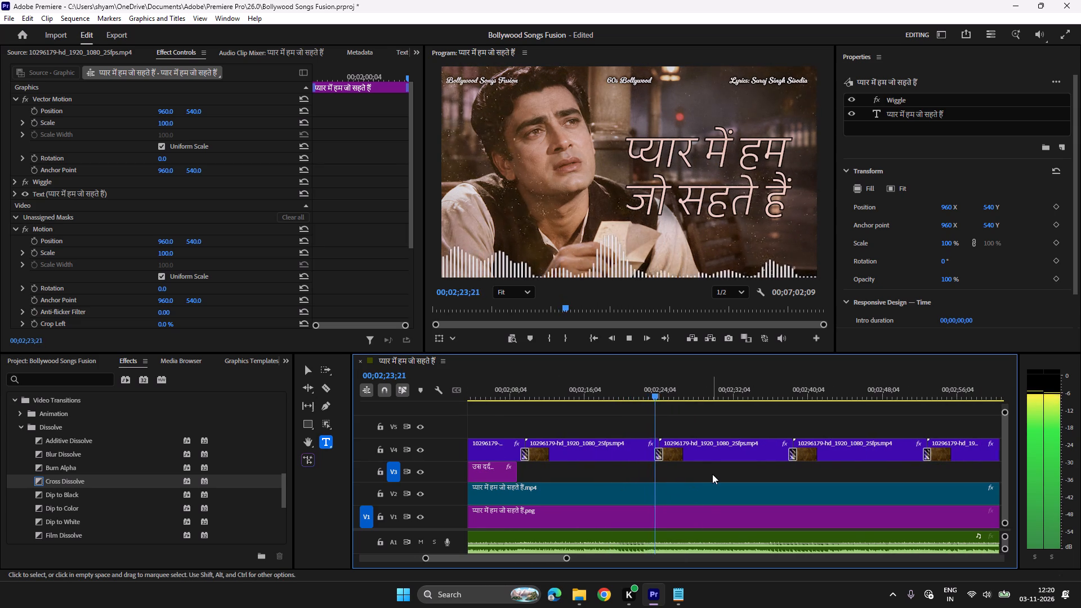
scroll(712, 474, "down", 2)
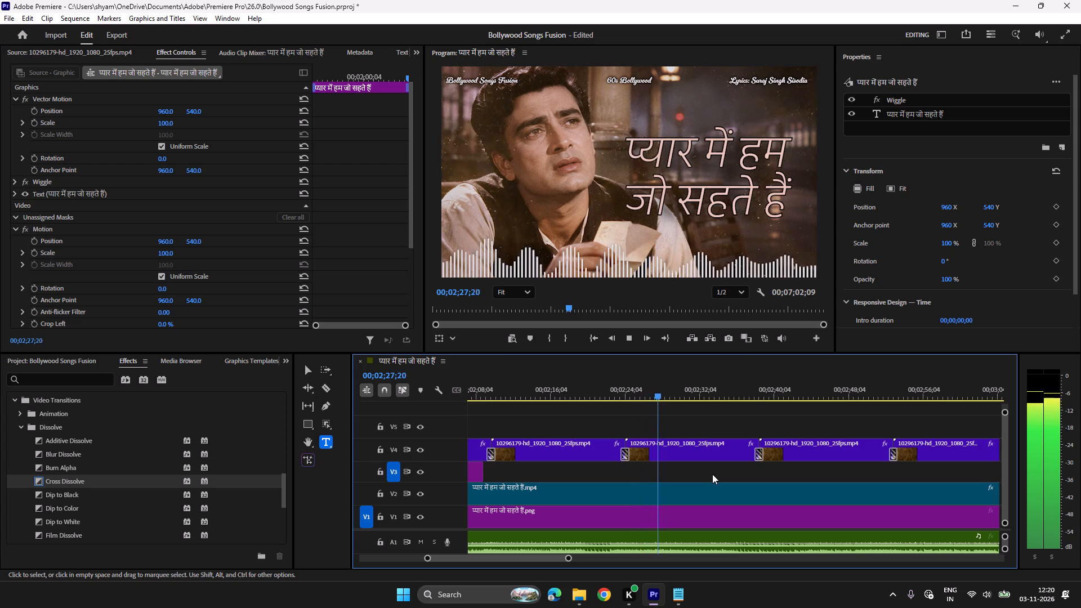
key("space")
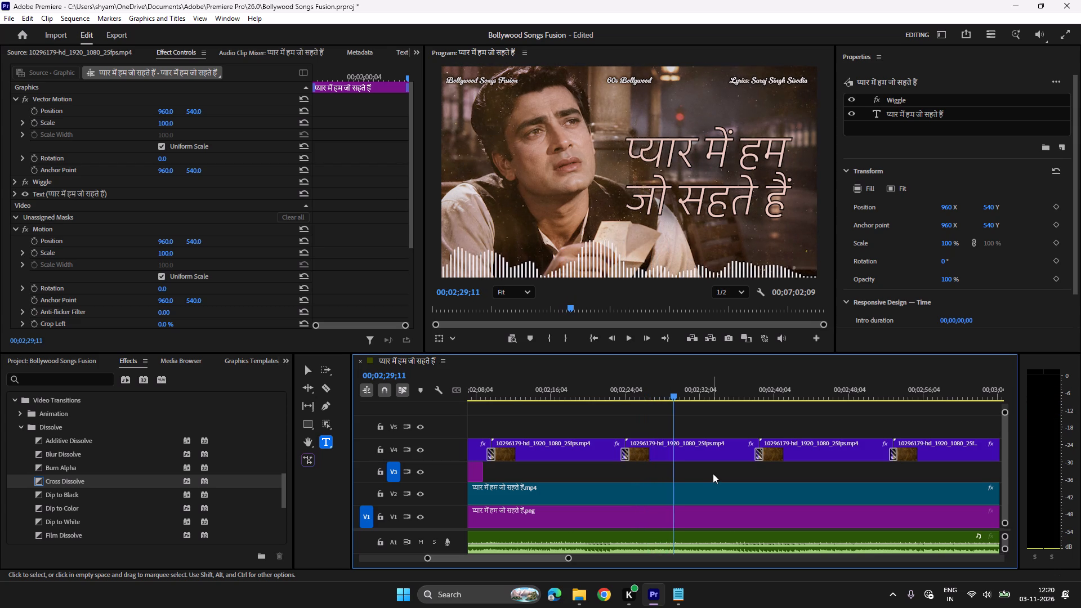
key("space")
scroll(713, 473, "down", 2)
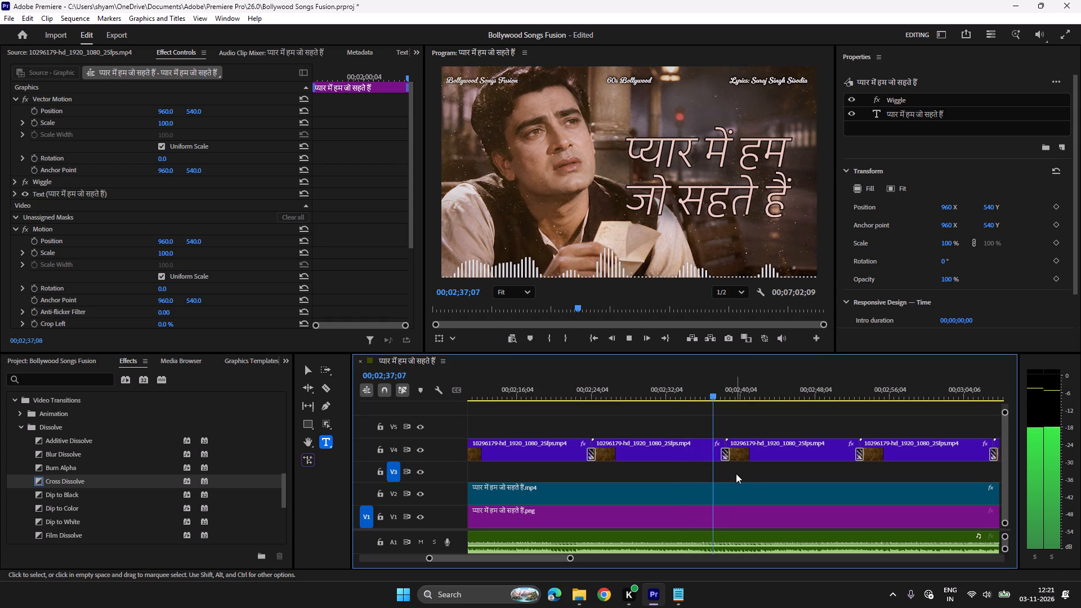
key("space")
key("space")
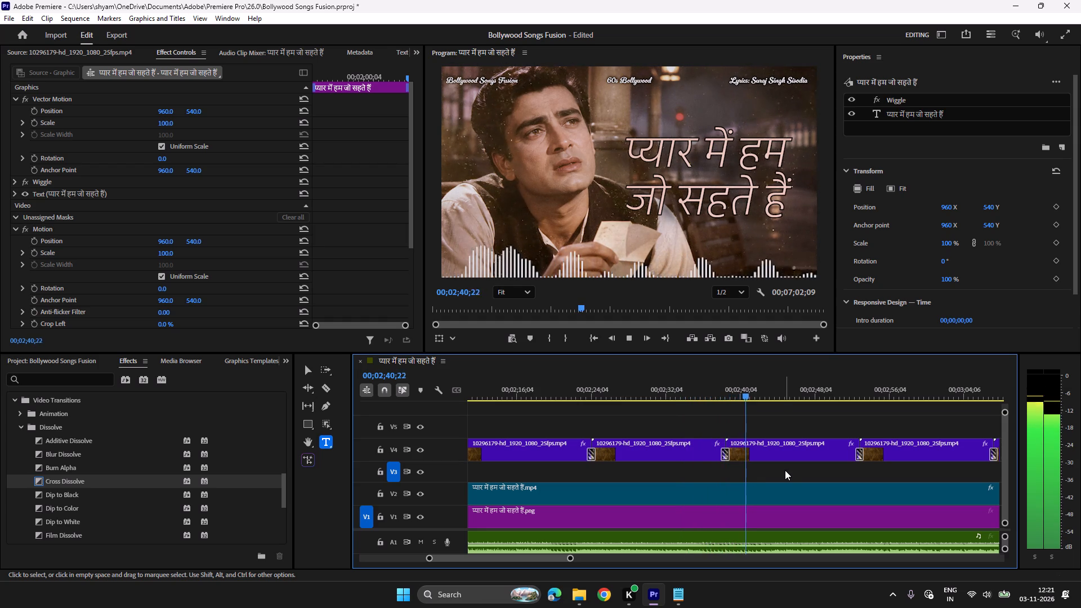
key("space")
key("space")
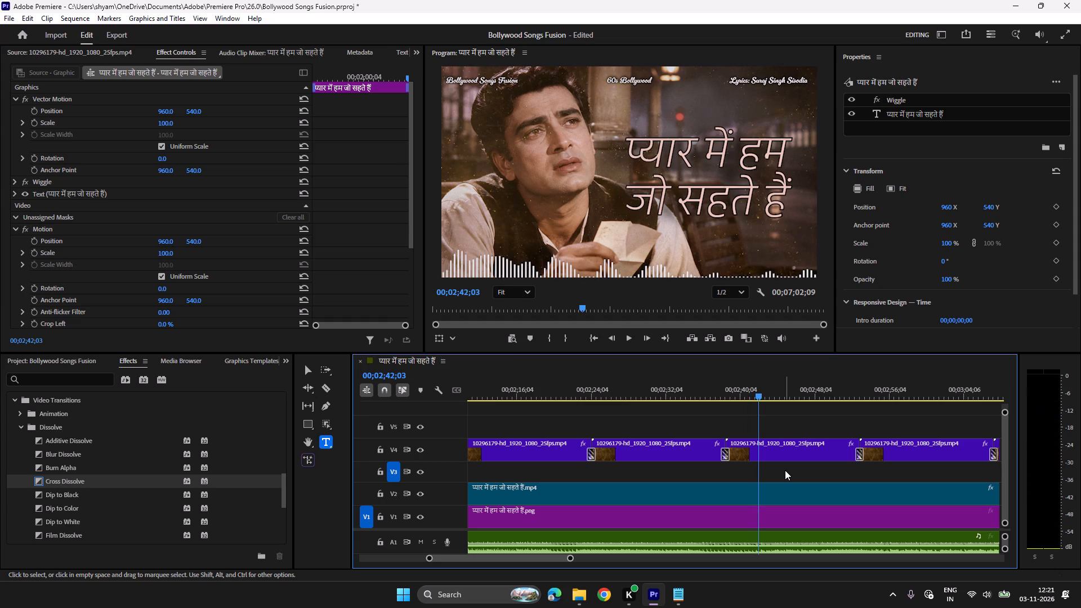
key("space")
key("ctrl+v")
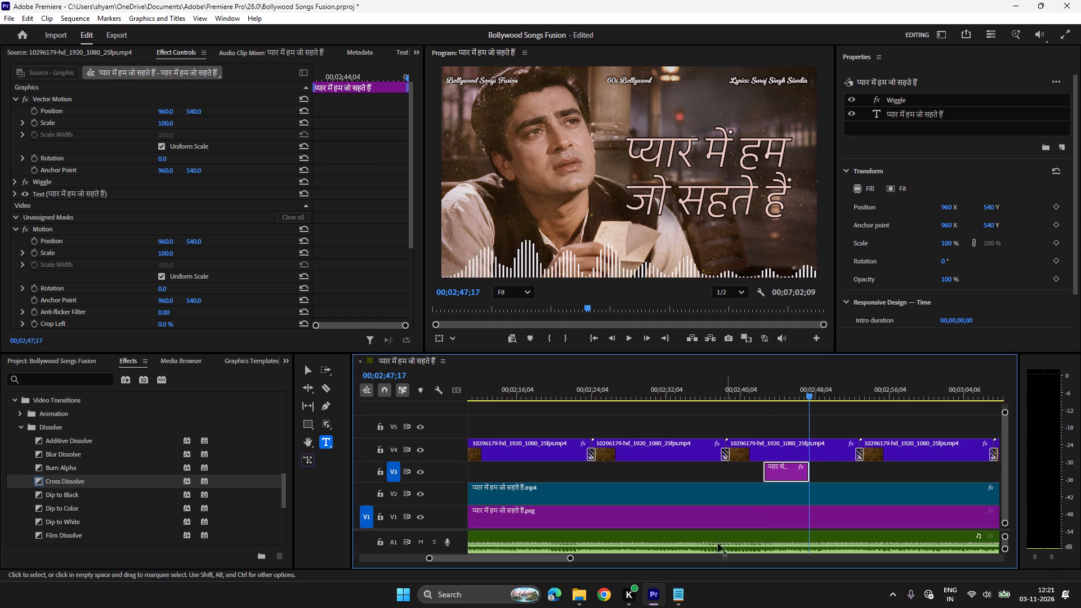
Replace the pasted clip's text with the Notepad line दिल की बात बताऊँ किसको, the first line of Antara 1.
left_click(689, 592)
scroll(682, 425, "down", 5)
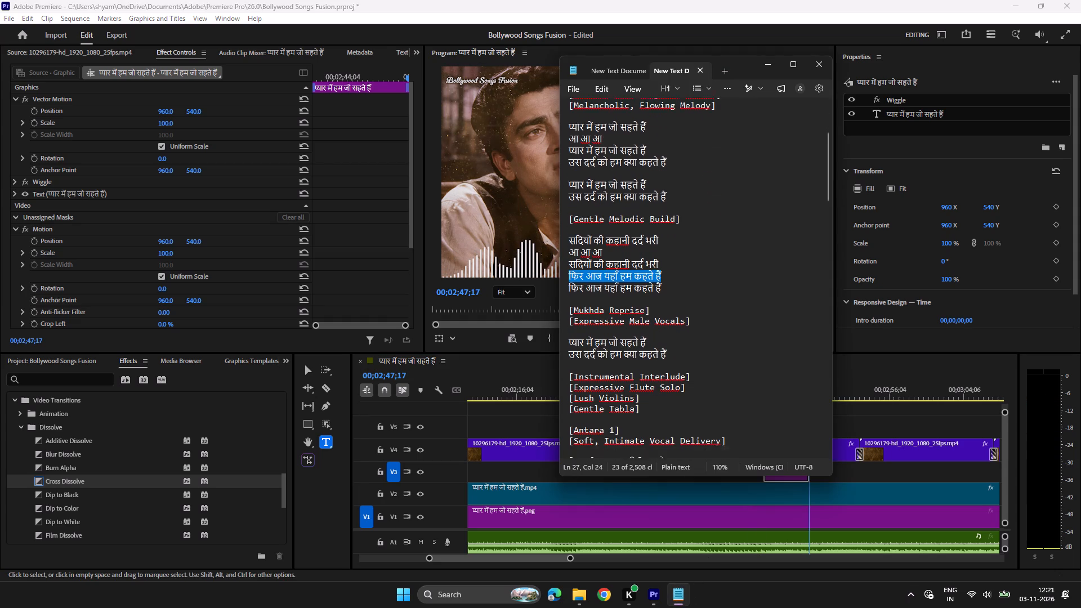
scroll(674, 422, "down", 2)
left_click_drag(676, 343, 575, 341)
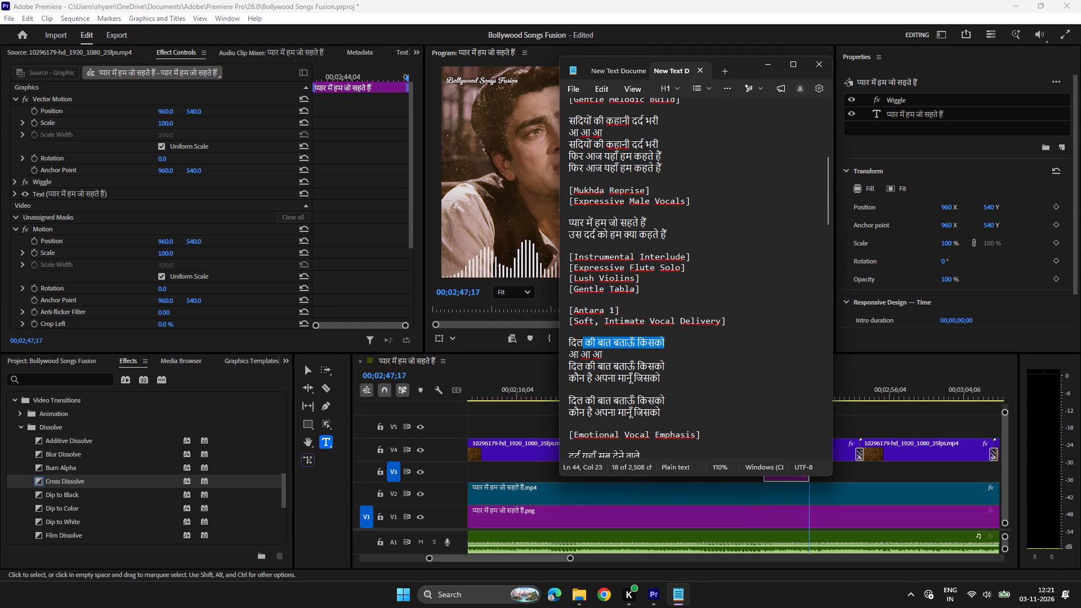
left_click_drag(575, 341, 560, 343)
key("ctrl+c")
left_click(648, 594)
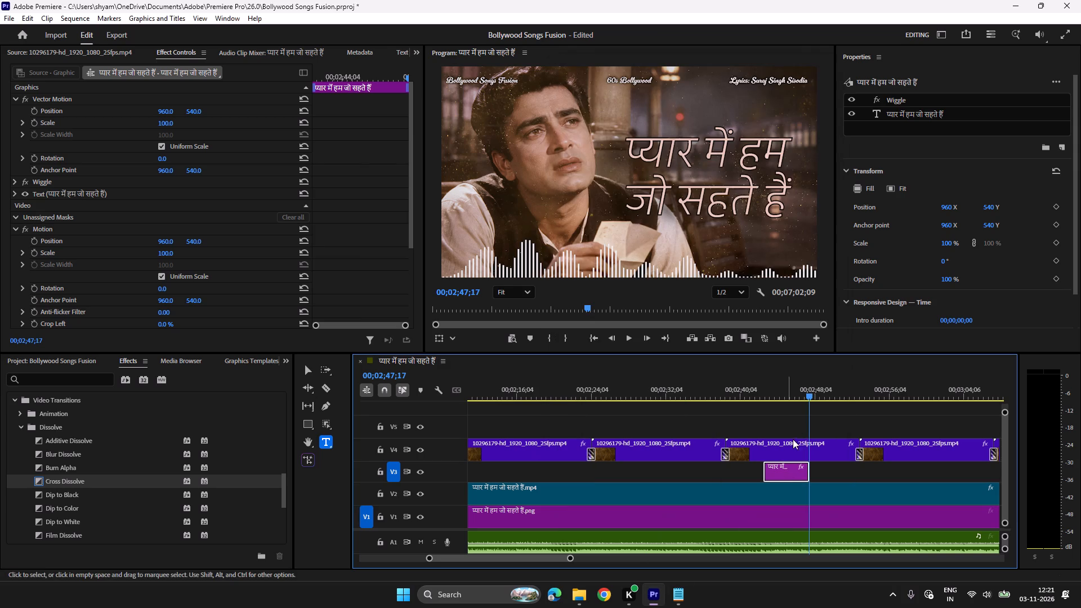
left_click(787, 391)
left_click(635, 252)
key("ctrl+a")
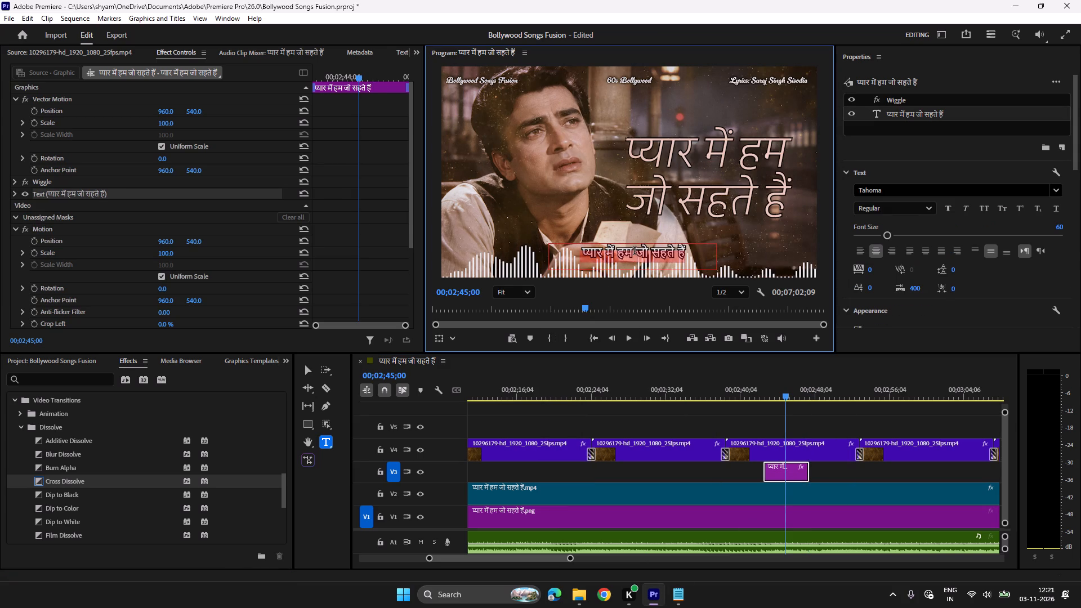
key("ctrl+v")
Play the दिल की बात बताऊँ किसको clip and extend its end on V3 to about 00;02;48.
left_click(761, 394)
key("space")
scroll(761, 398, "down", 5)
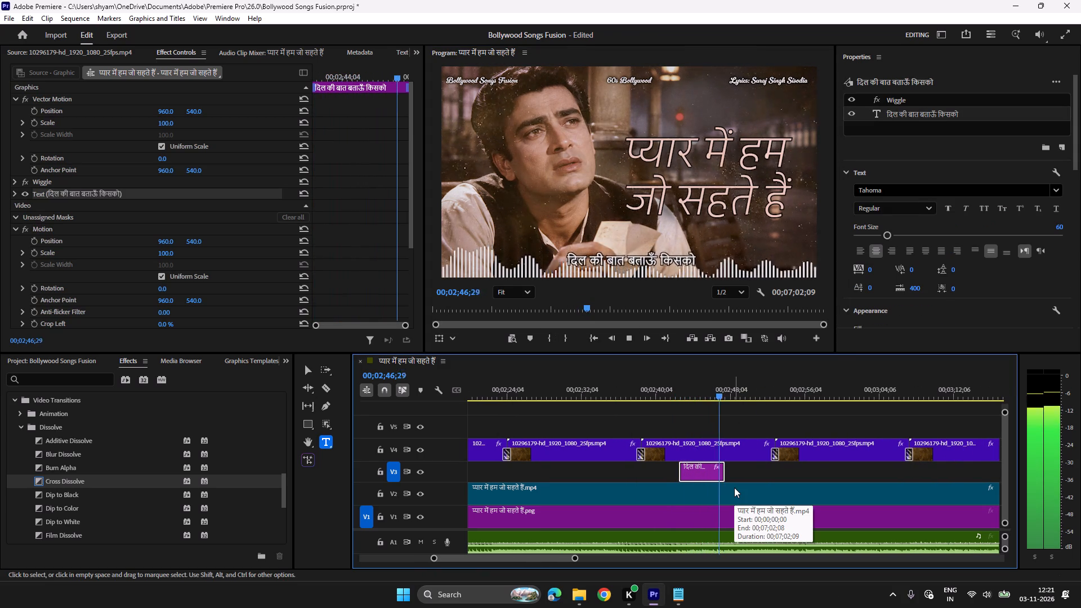
key("space")
left_click_drag(722, 472, 731, 472)
Play on to the line's repeat and paste a copy of the दिल की बात बताऊँ किसको clip on V3 at 00;02;55;15.
key("space")
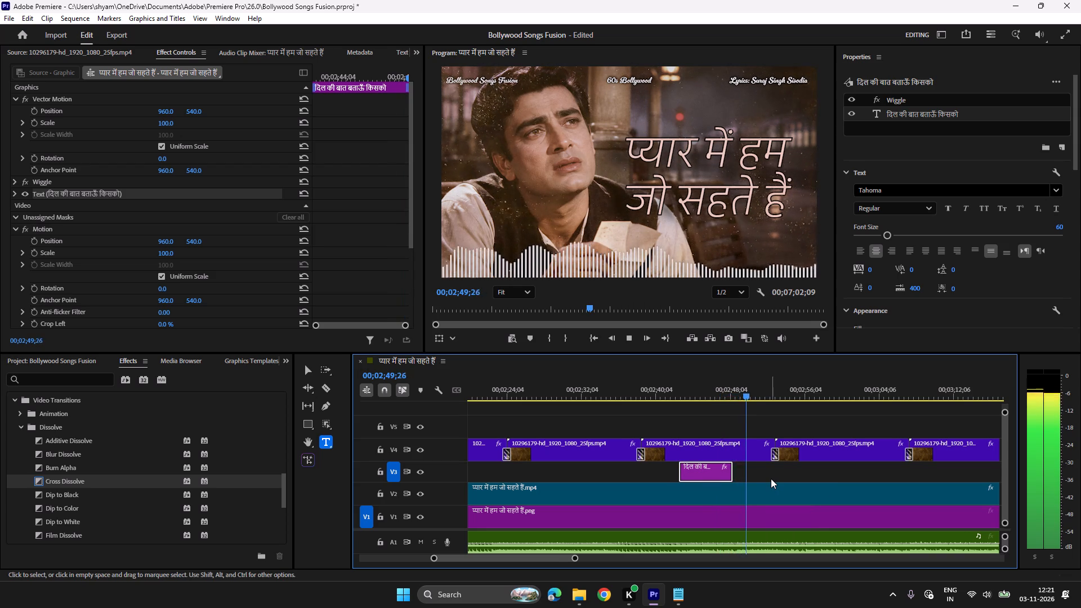
scroll(771, 479, "down", 2)
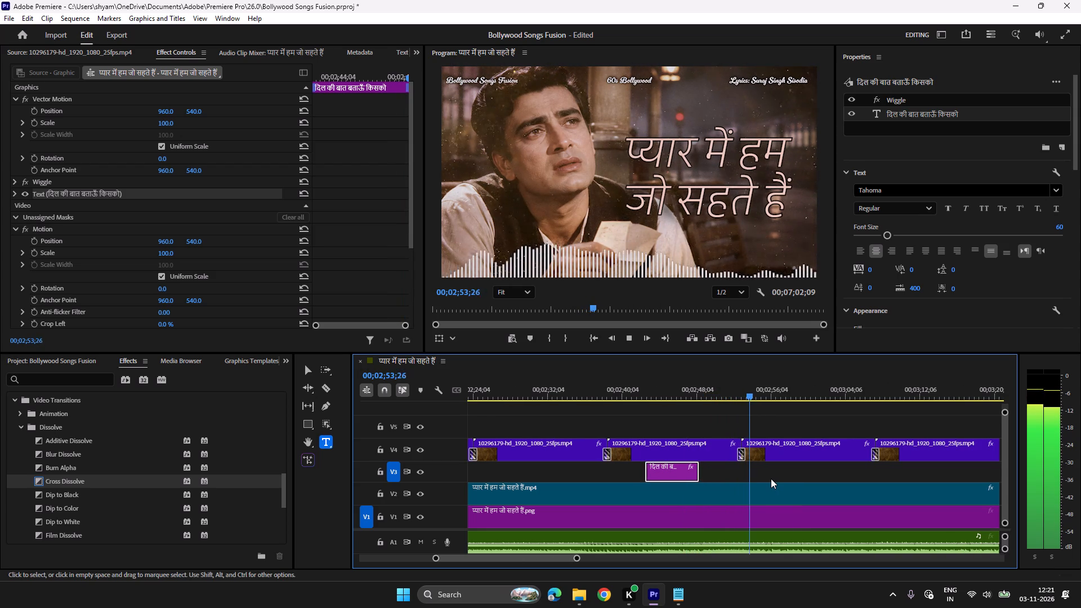
key("space")
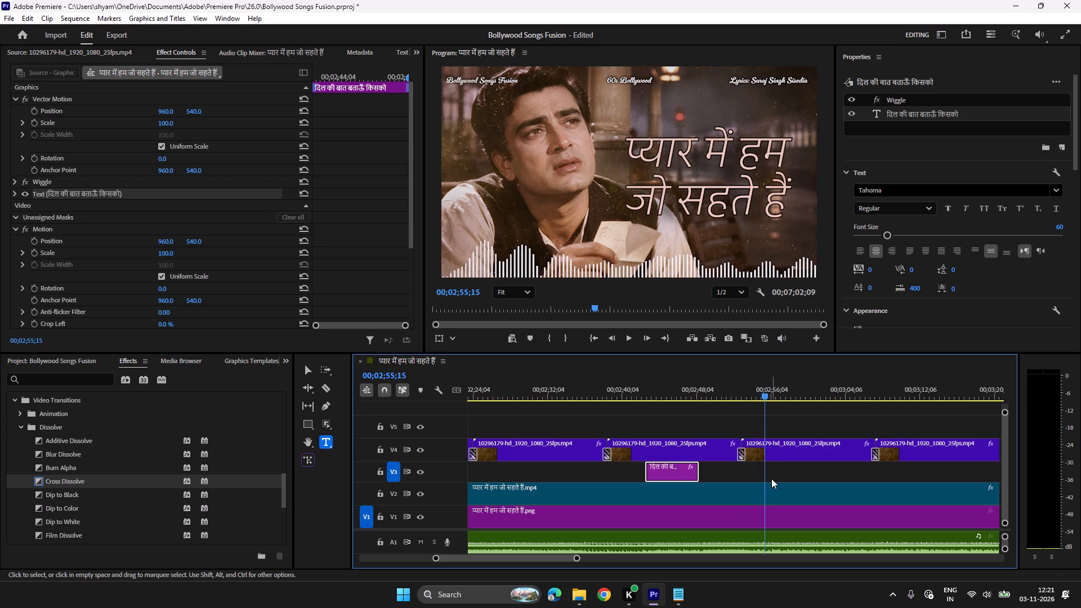
key("ctrl+c")
key("ctrl+v")
Play through the second दिल की बात बताऊँ किसको clip and paste another copy just after it, at about 00;03;02 on V3.
left_click(764, 396)
key("space")
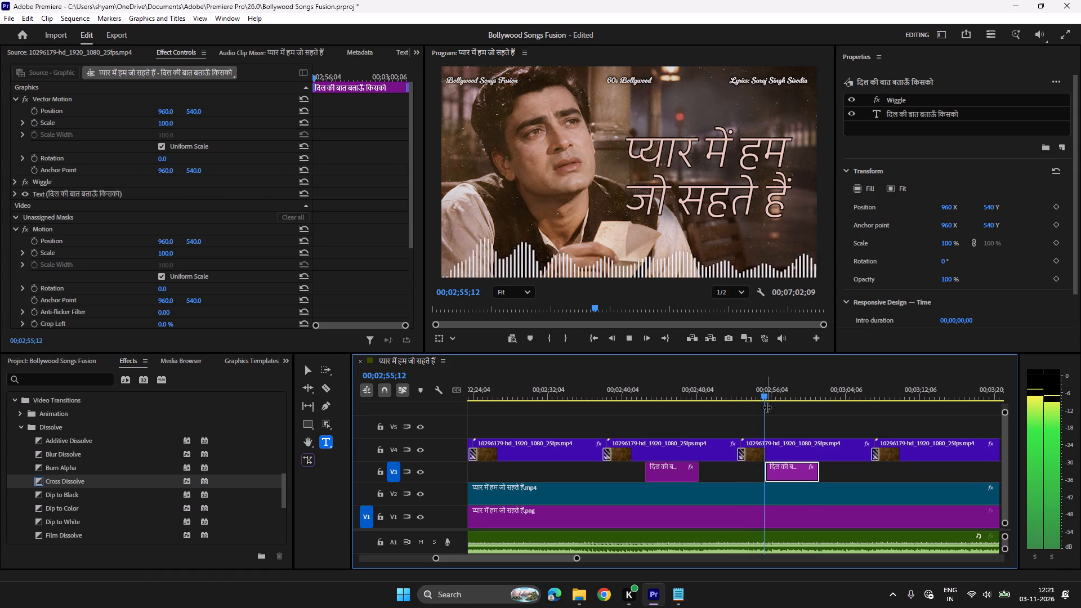
scroll(768, 412, "down", 5)
scroll(713, 462, "down", 3)
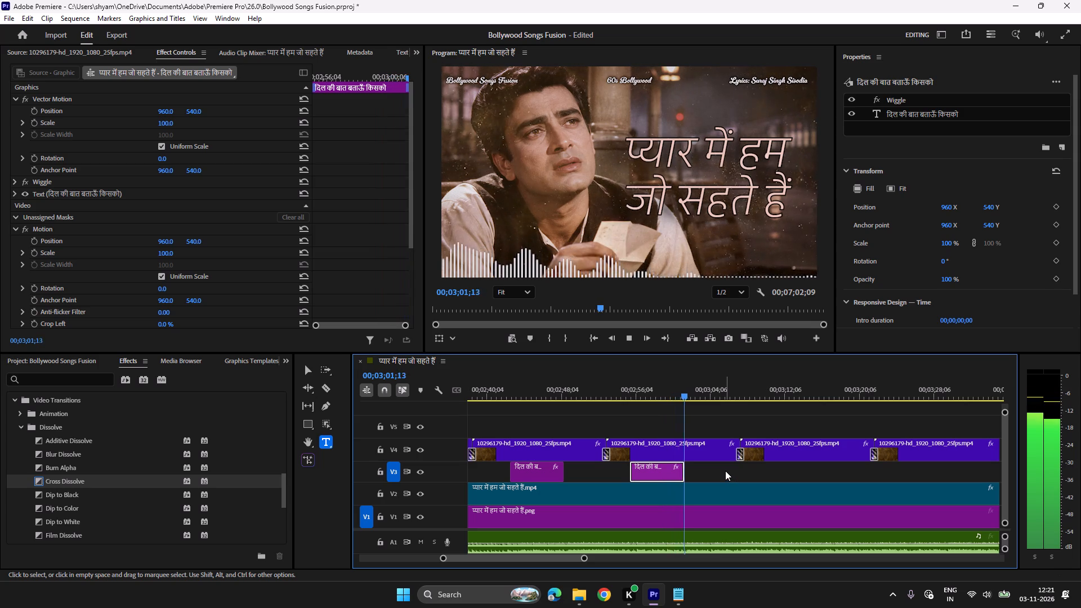
key("space")
key("ctrl+c")
key("ctrl+v")
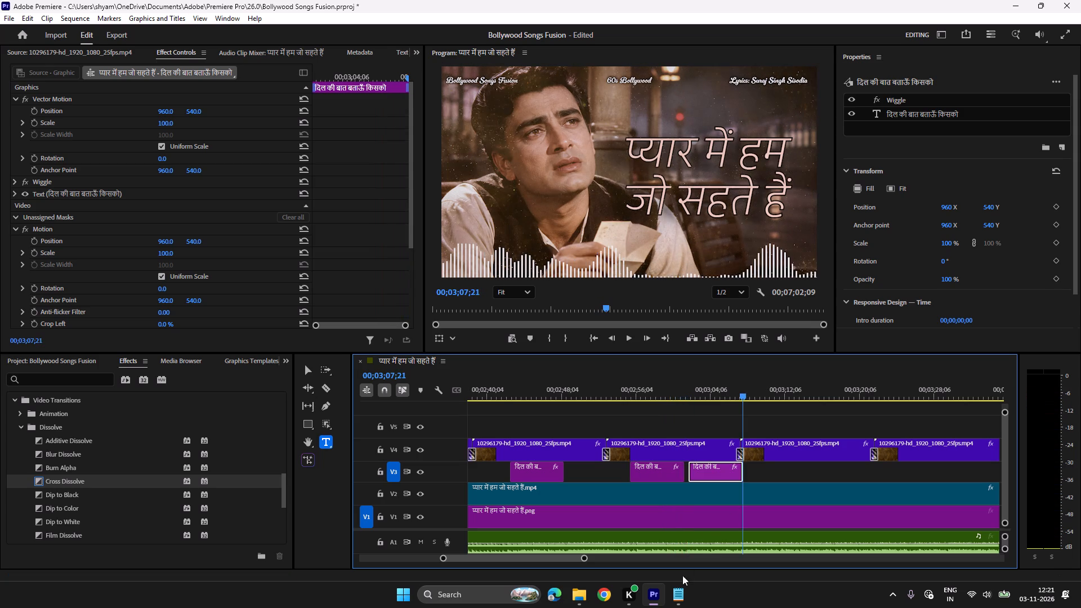
Replace the newest caption copy's text with the Notepad line कौन है अपना मानूँ जिसको.
left_click(680, 592)
scroll(739, 399, "down", 3)
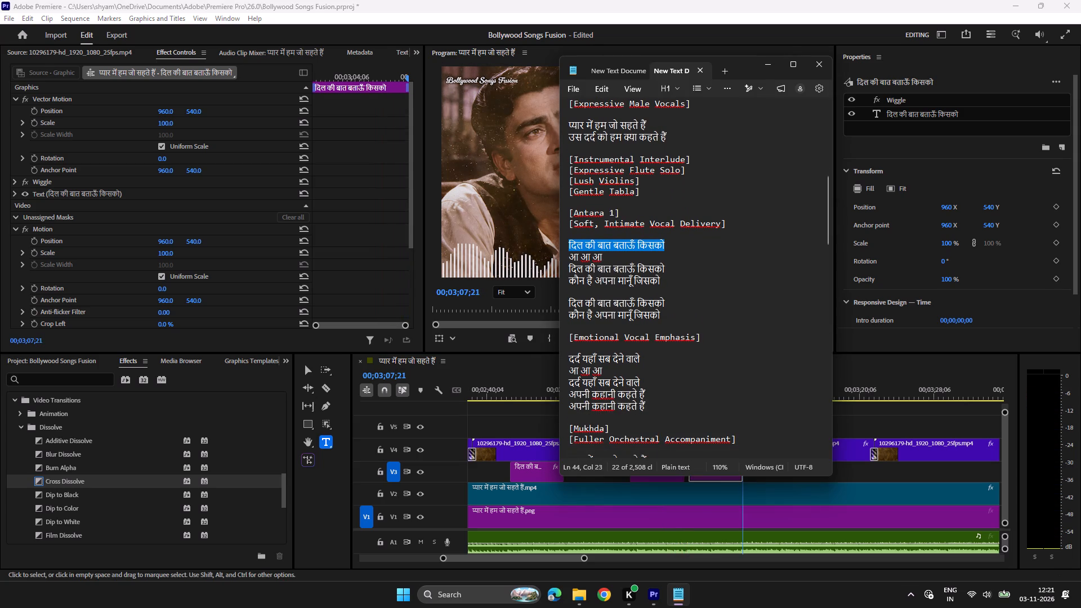
left_click_drag(663, 282, 556, 280)
key("ctrl+c")
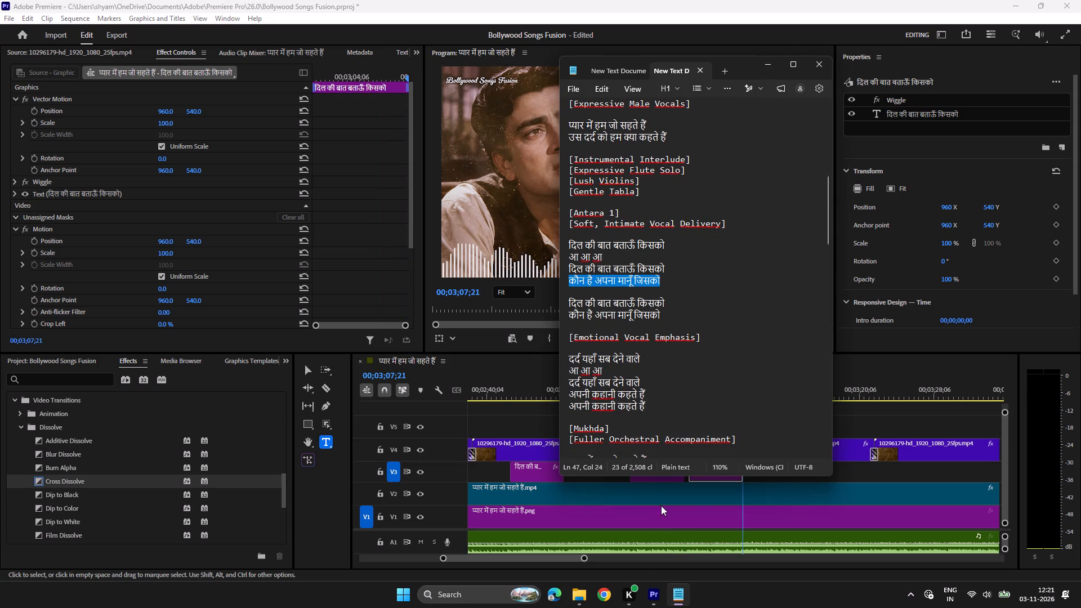
left_click(649, 593)
left_click(714, 383)
left_click(630, 254)
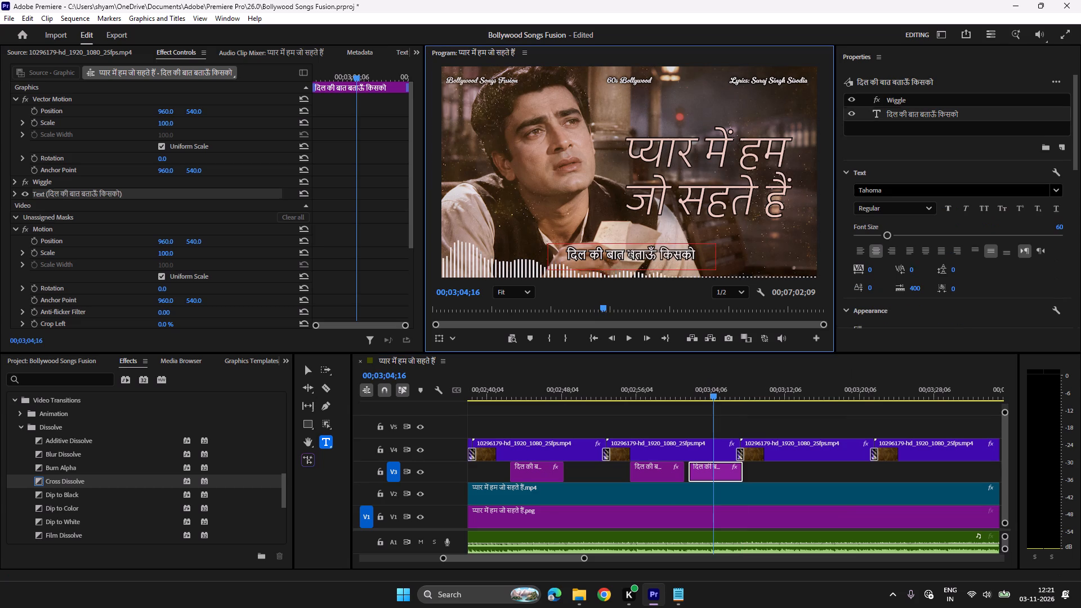
key("ctrl+a")
key("ctrl+v")
Play on to 00;03;11;12 and paste copies of the दिल की बात बताऊँ किसको and कौन है अपना मानूँ जिसको clips there on V3.
left_click(689, 384)
key("space")
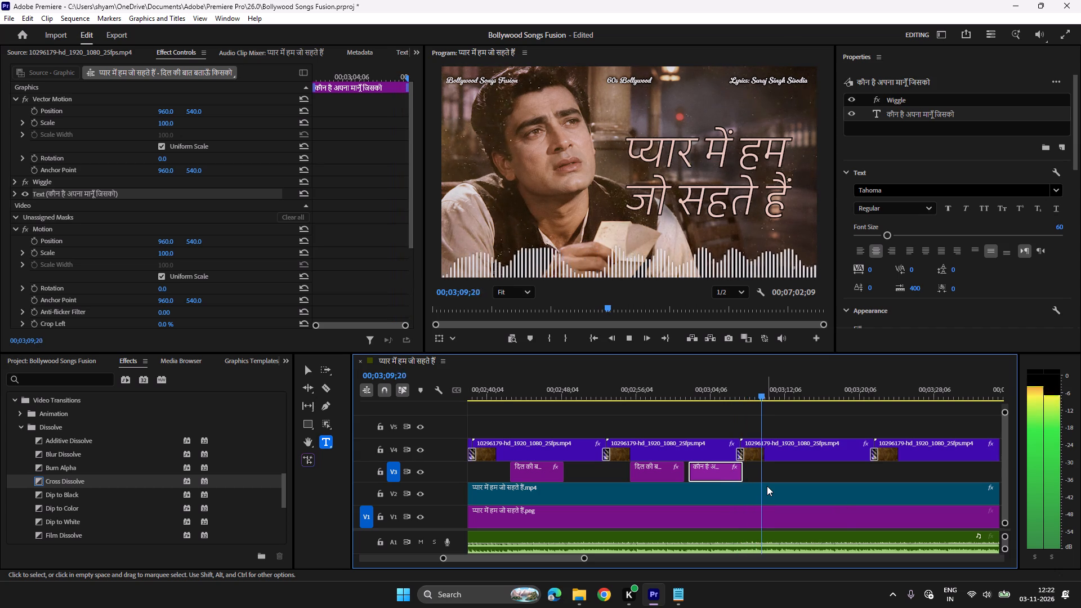
key("space")
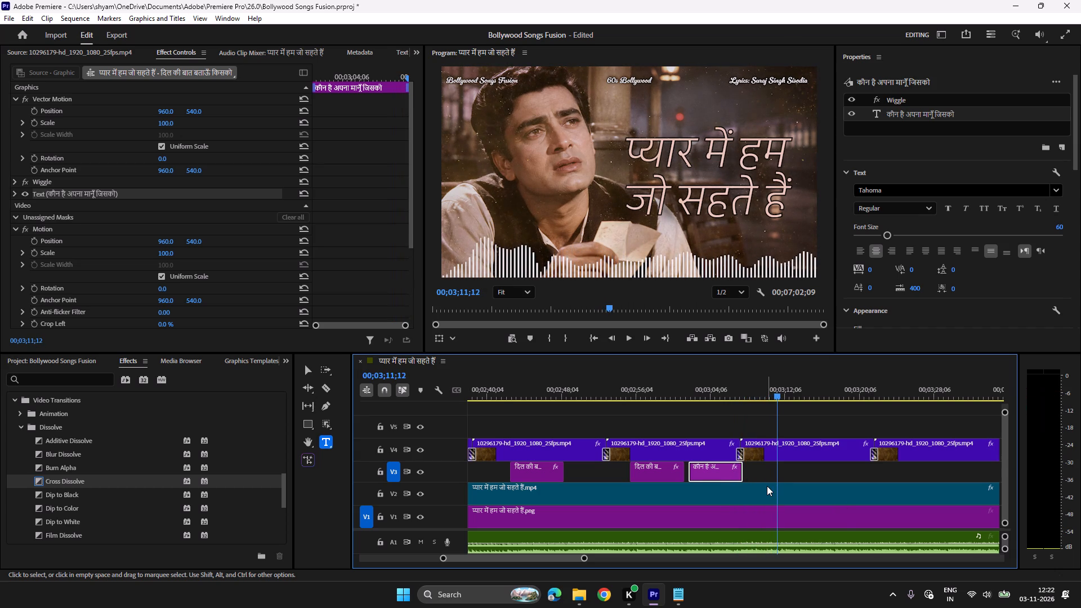
left_click(662, 471, "shift")
key("ctrl+c")
key("ctrl+v")
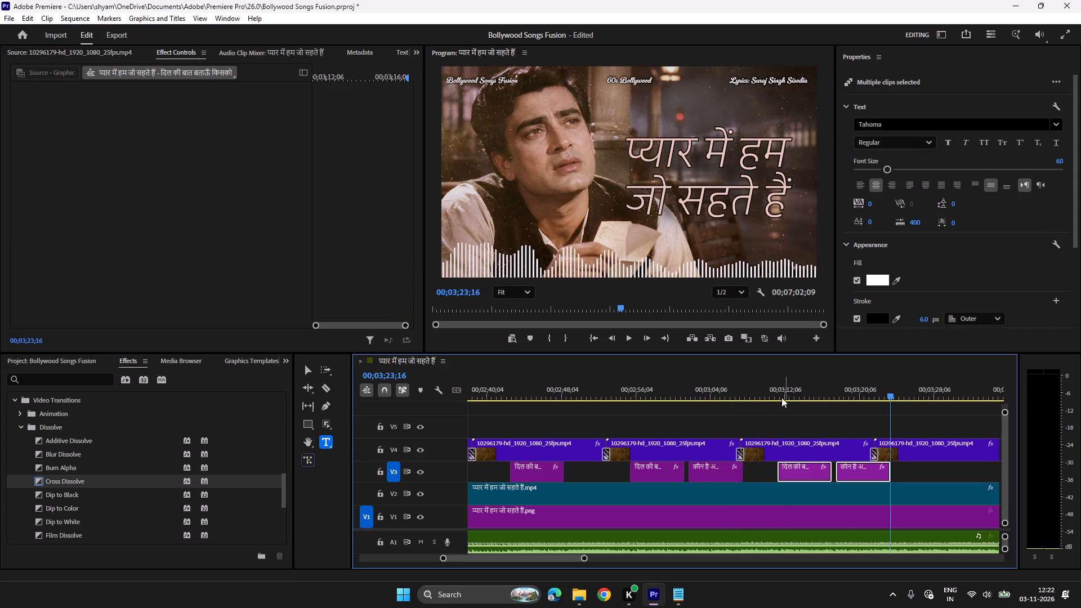
Play through the pasted pair and paste a copy of its दिल की बात बताऊँ किसको clip on V3 at 00;03;24;08.
left_click(778, 390)
key("space")
scroll(778, 397, "down", 6)
scroll(771, 457, "down", 3)
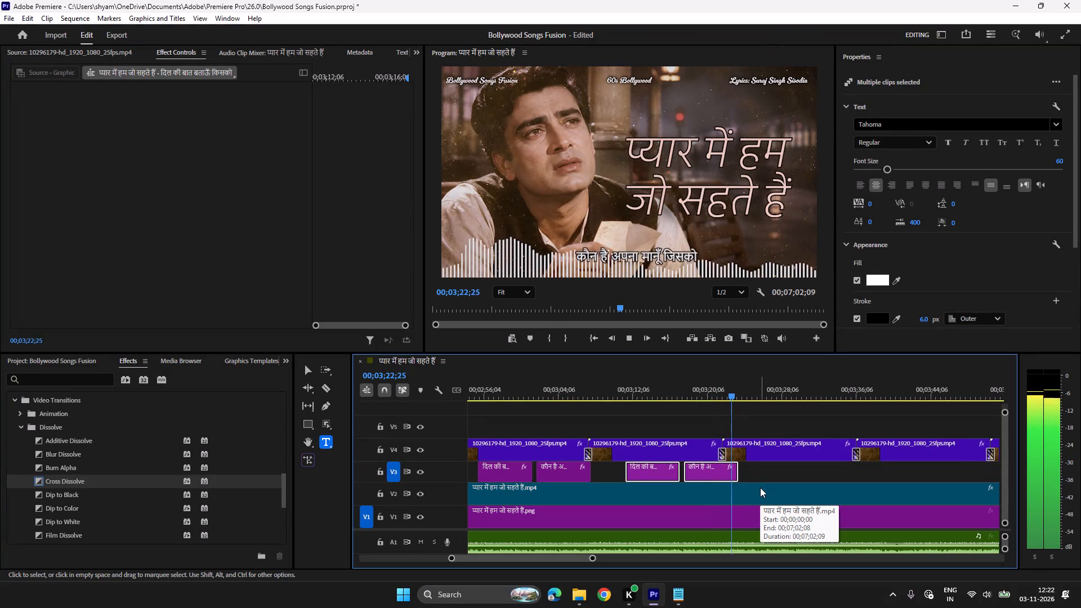
key("space")
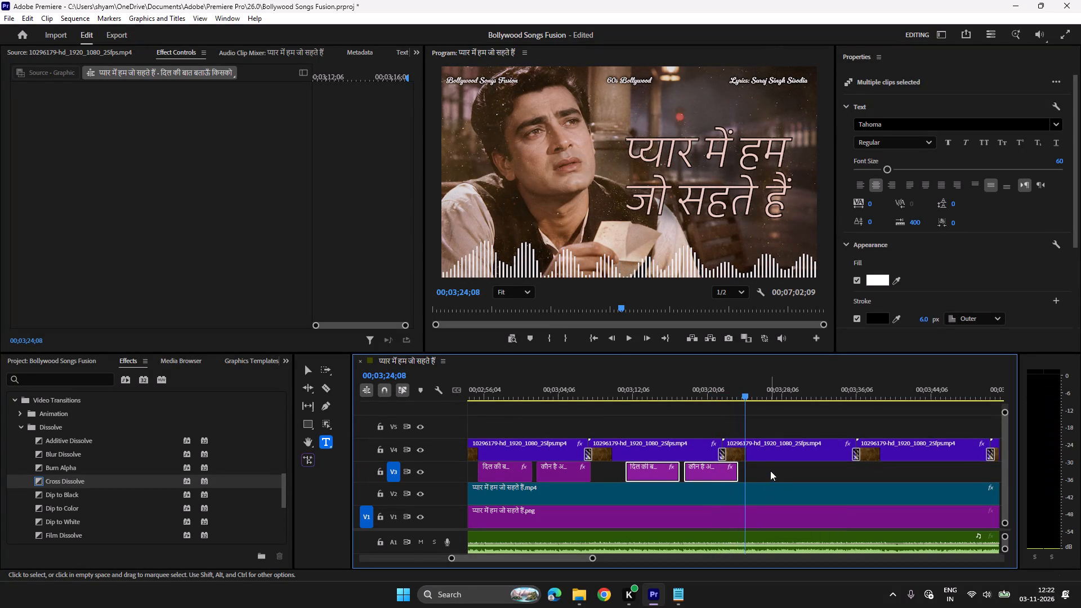
left_click(770, 471)
left_click(657, 479)
key("ctrl+c")
key("ctrl+v")
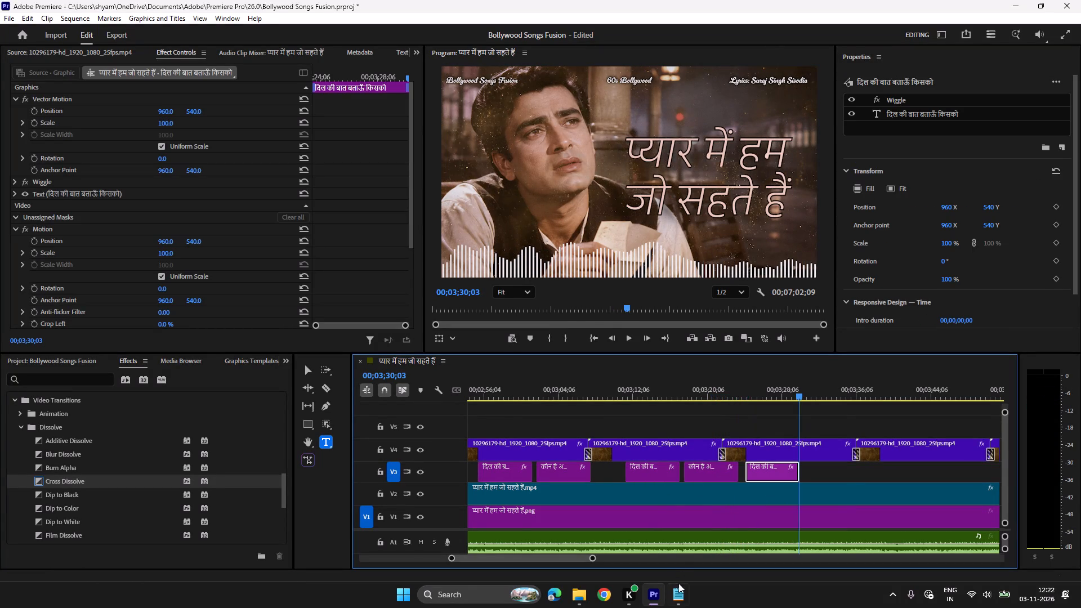
Replace the newly pasted clip's text with the Notepad line दर्द यहाँ सब देने वाले.
left_click(678, 586)
left_click_drag(648, 359, 555, 359)
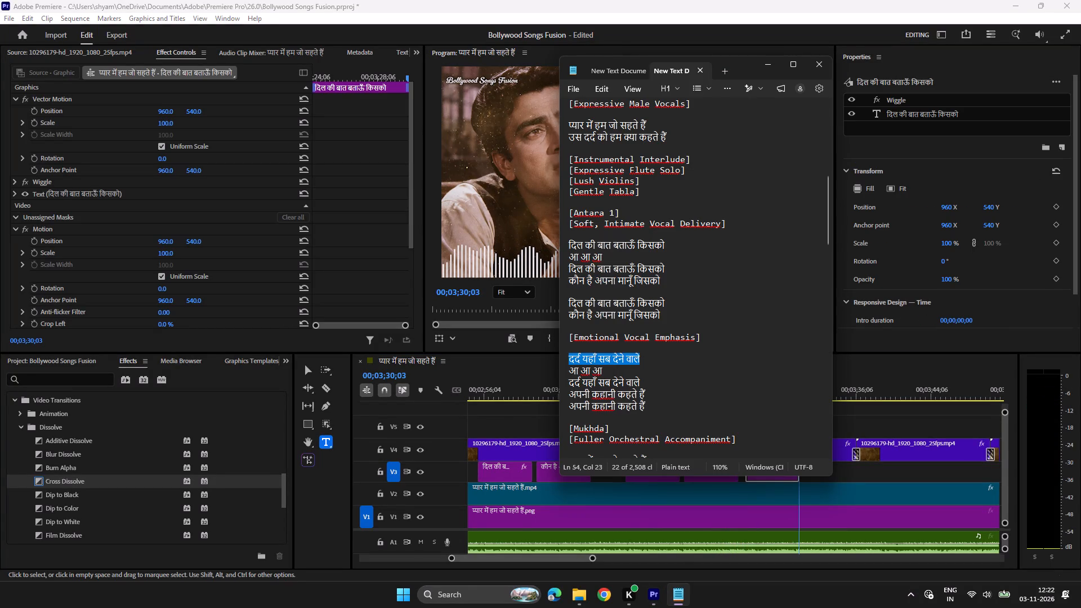
key("ctrl+c")
left_click(652, 593)
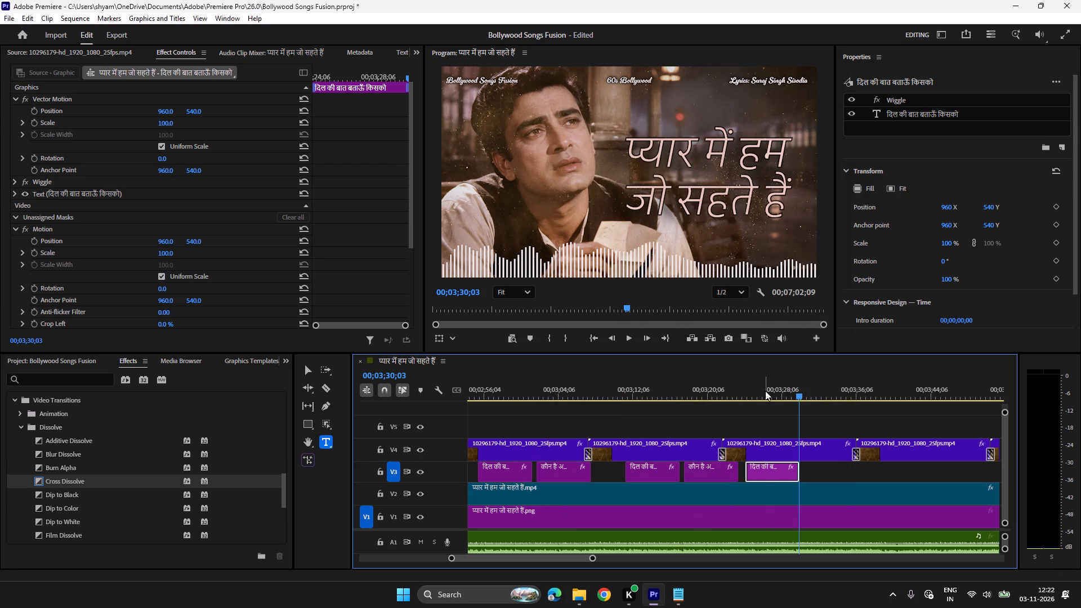
left_click(766, 390)
left_click(647, 244)
key("ctrl+a")
key("ctrl+v")
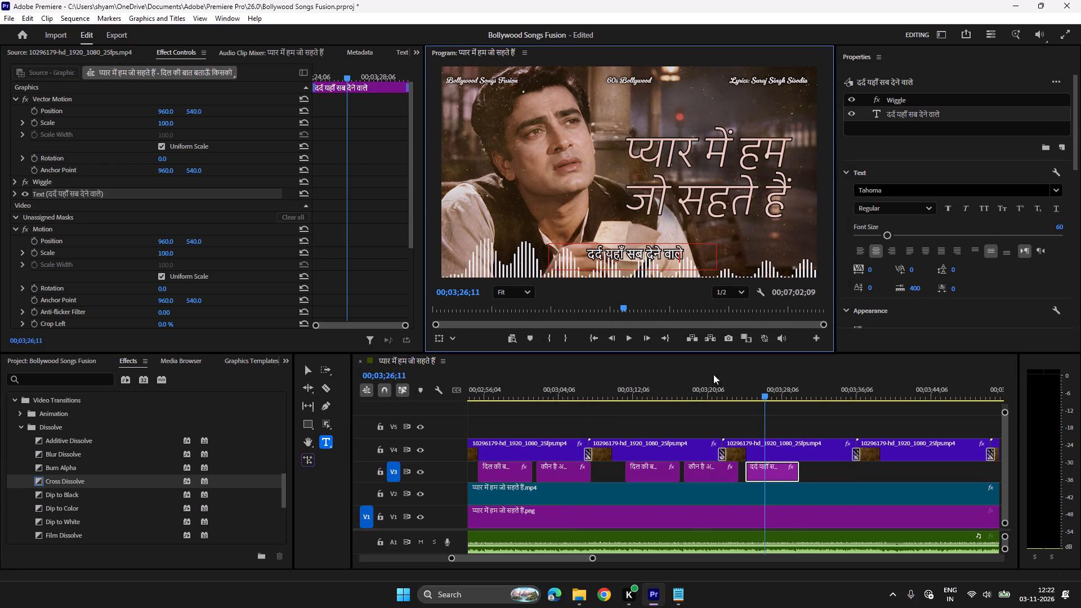
Play through the दर्द यहाँ सब देने वाले caption and paste a copy of it on V3 at 00;03;33;21.
left_click(740, 387)
key("space")
scroll(745, 398, "down", 4)
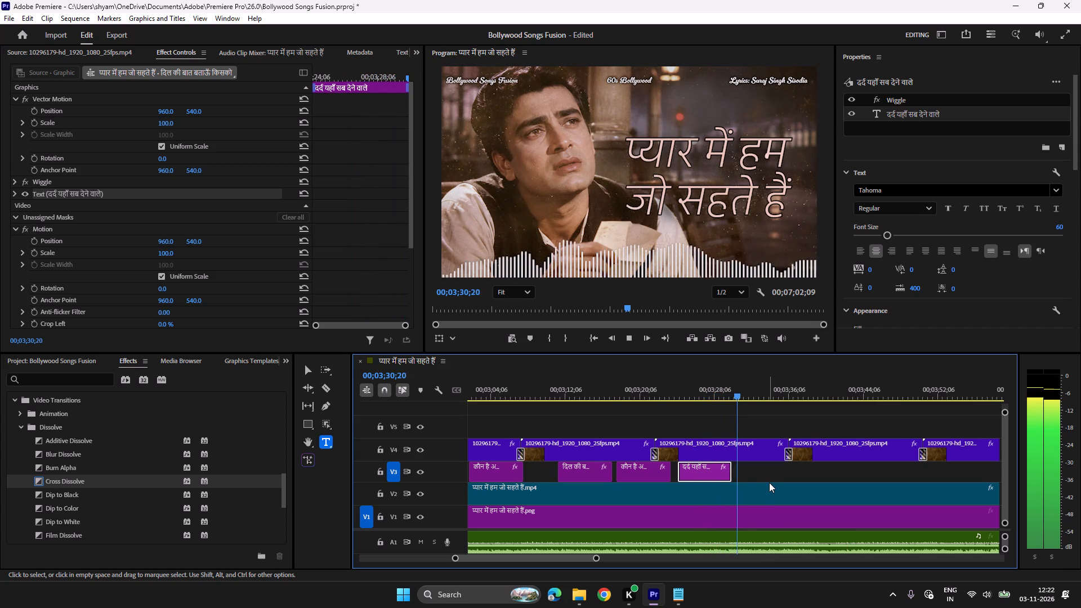
scroll(769, 482, "down", 3)
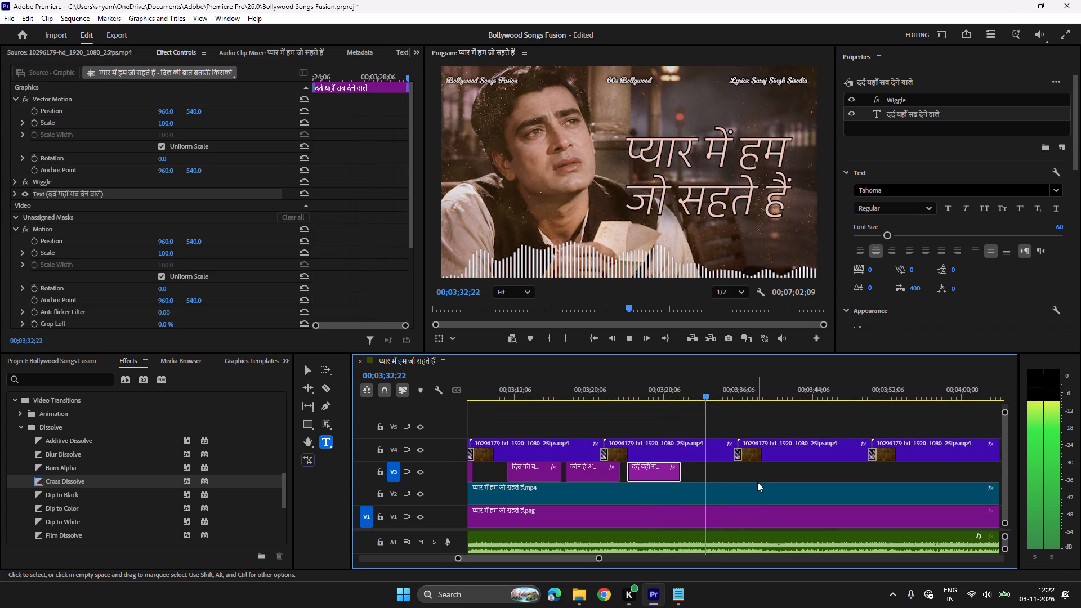
key("space")
key("ctrl+c")
key("ctrl+v")
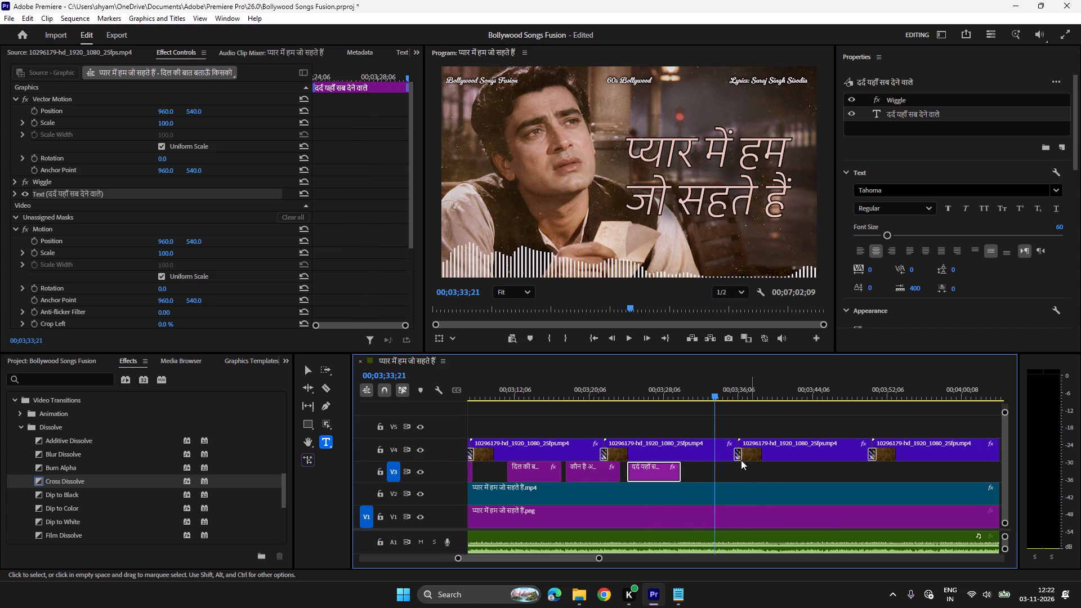
Play through the pasted copy and paste another दर्द यहाँ सब देने वाले clip on V3 at 00;03;39;27.
left_click(713, 391)
key("space")
scroll(770, 485, "down", 3)
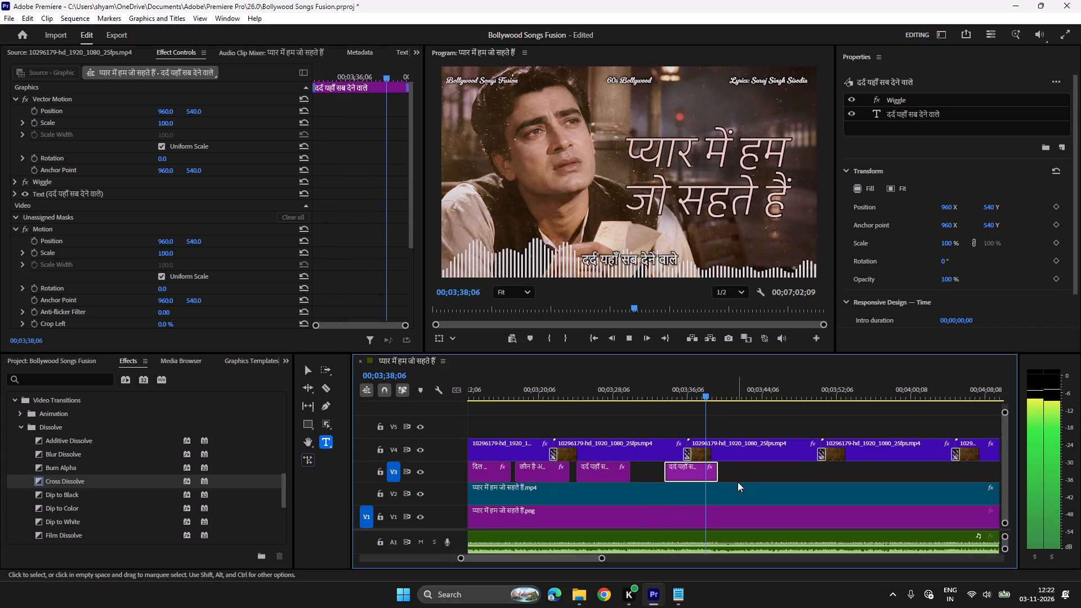
key("space")
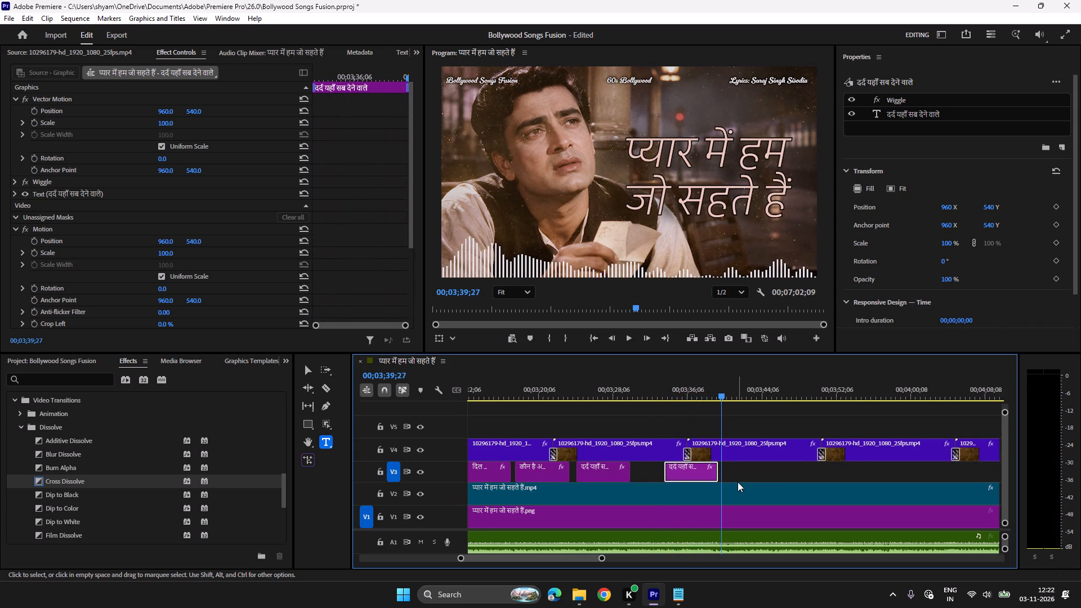
key("ctrl+c")
key("ctrl+v")
Replace the newest caption copy's text with the Notepad line अपनी कहानी कहते हैं.
left_click(681, 591)
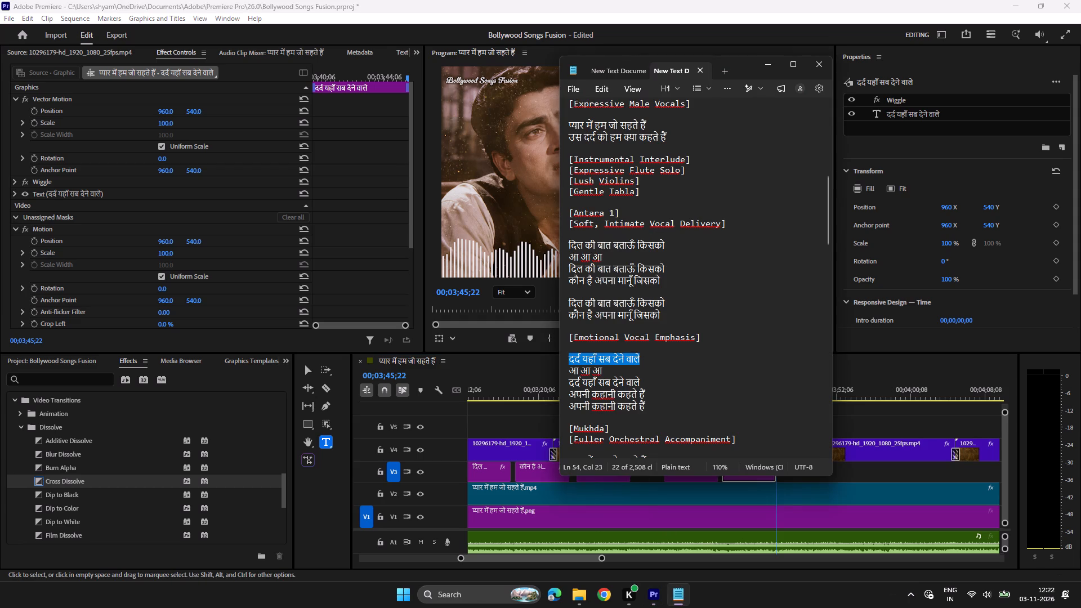
left_click_drag(651, 394, 564, 394)
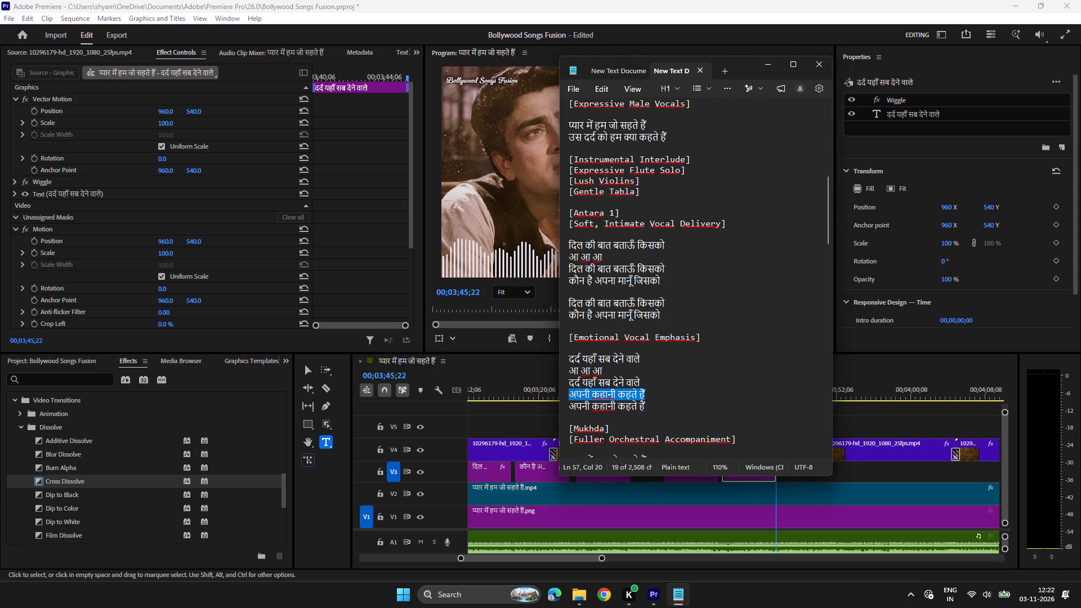
key("ctrl+c")
left_click(659, 591)
left_click(744, 385)
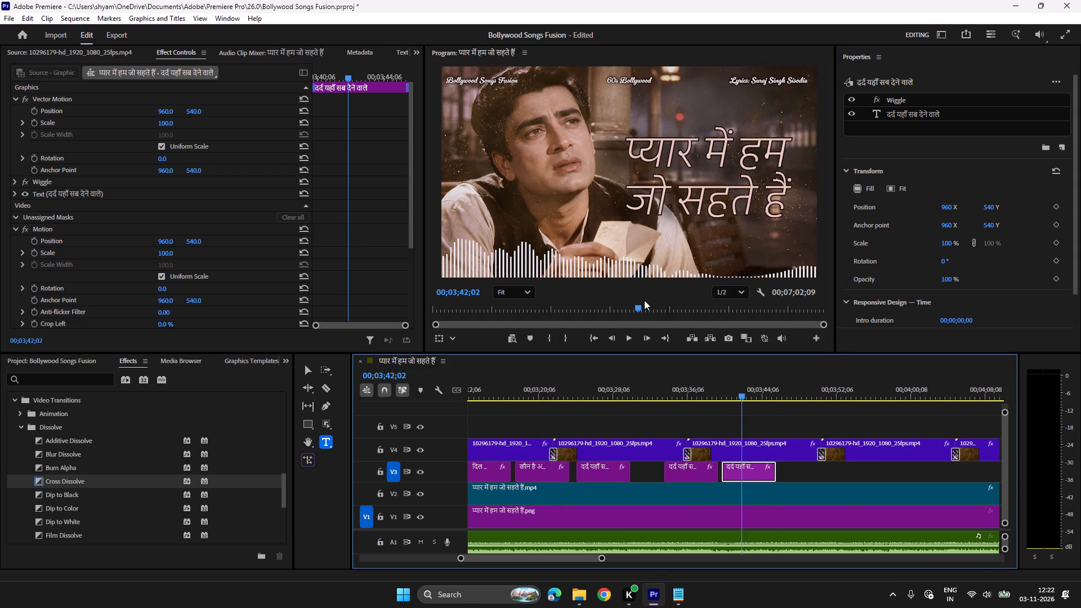
left_click(629, 258)
key("ctrl+a")
key("ctrl+v")
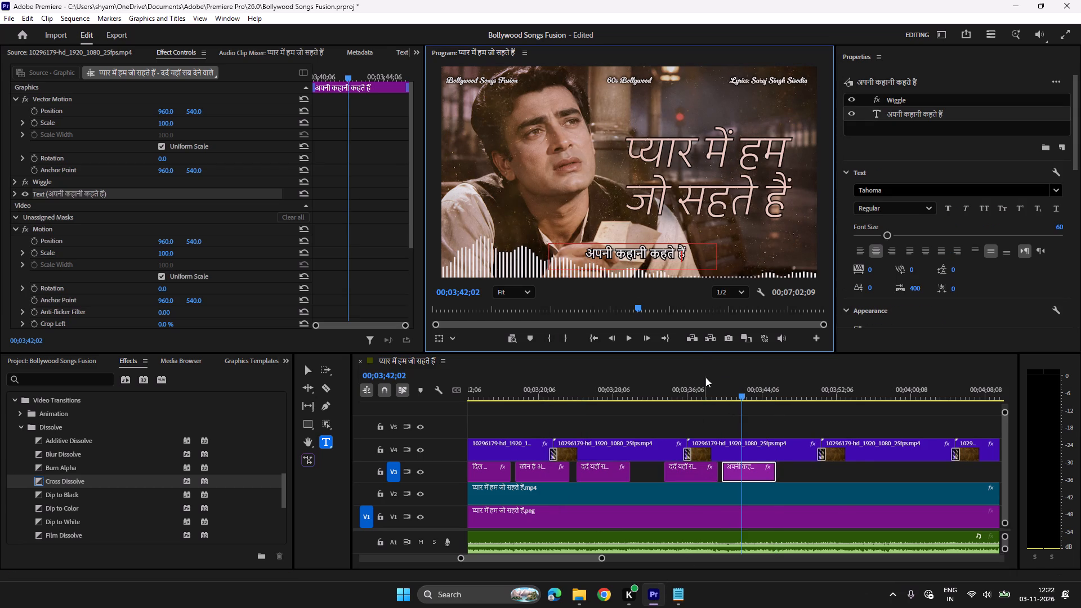
Play through the अपनी कहानी कहते हैं caption and paste a copy of it on V3 at 00;03;46;09.
left_click(718, 379)
key("space")
scroll(767, 477, "down", 4)
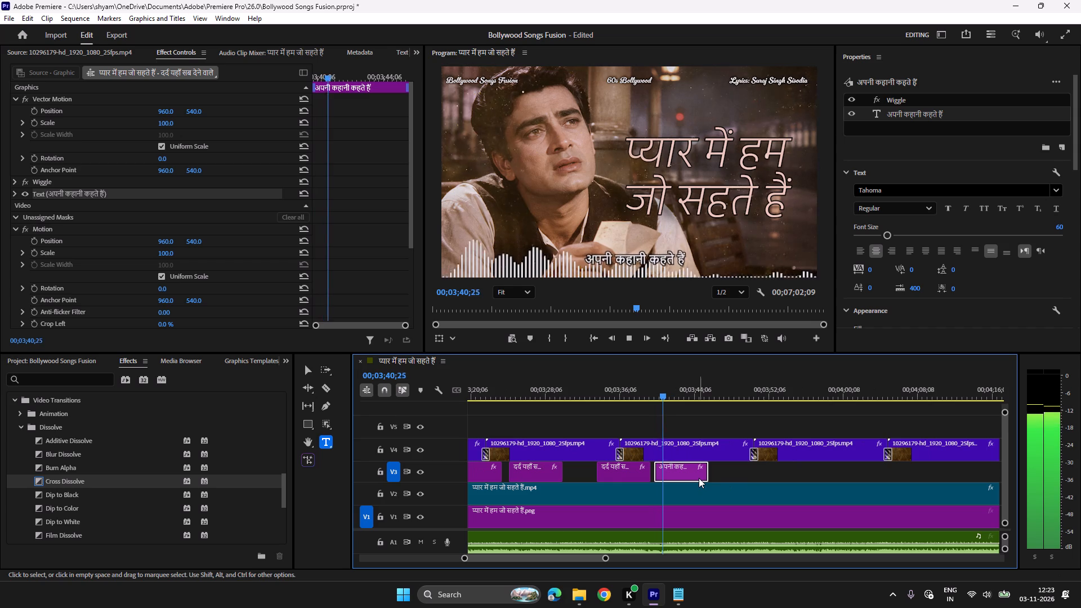
key("space")
left_click(651, 383)
key("space")
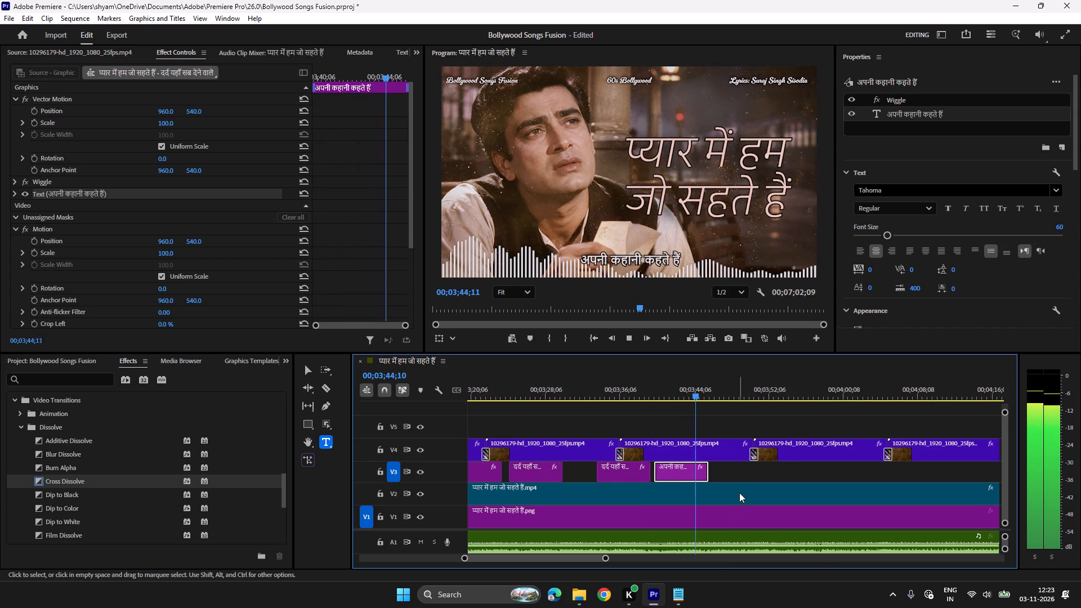
key("space")
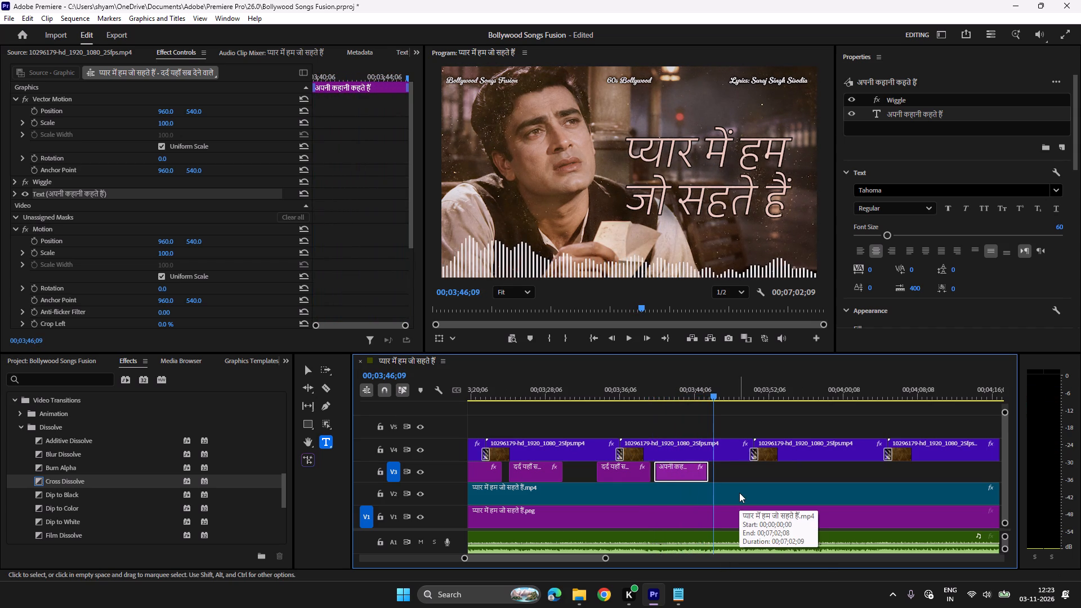
key("ctrl+c")
key("ctrl+v")
Play on to 00;03;52;18 and paste copies of the earlier प्यार में हम जो सहते हैं and उस दर्द को हम क्या कहते हैं clips there on V3.
left_click(712, 390)
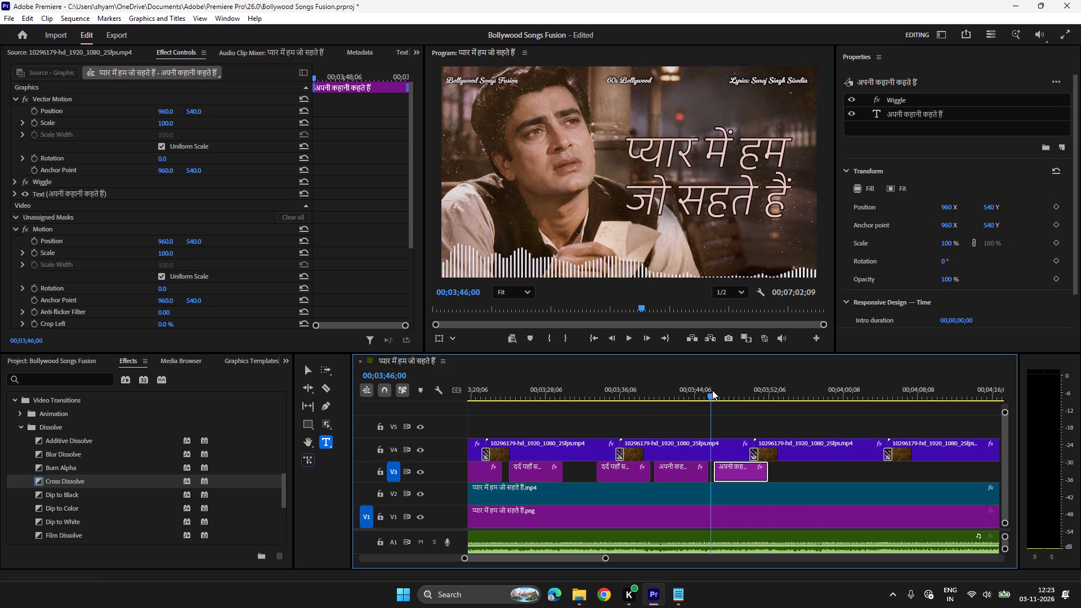
key("space")
scroll(754, 516, "down", 4)
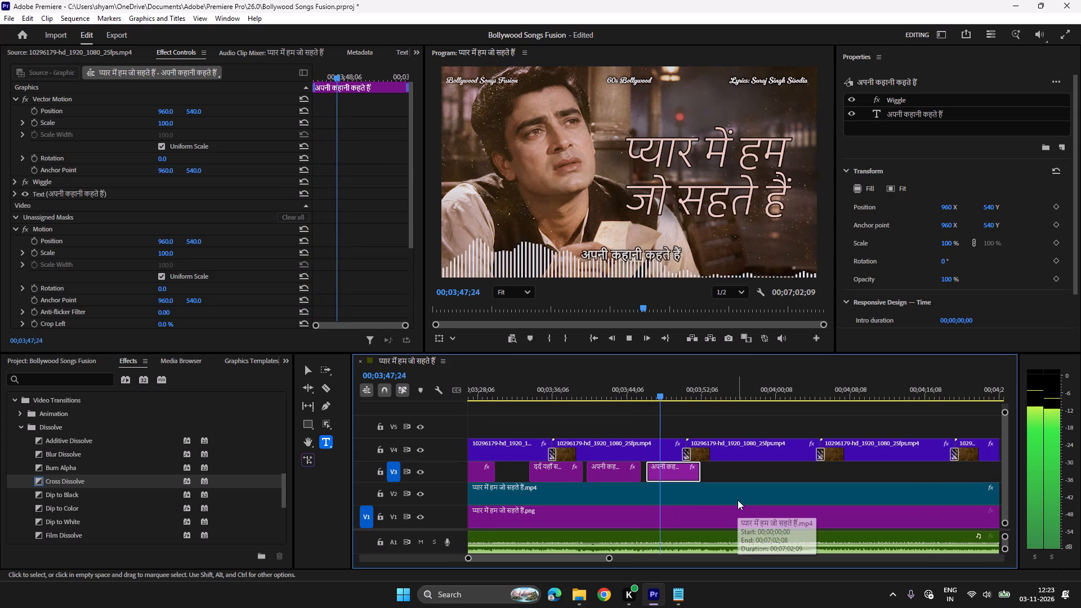
scroll(741, 499, "down", 2)
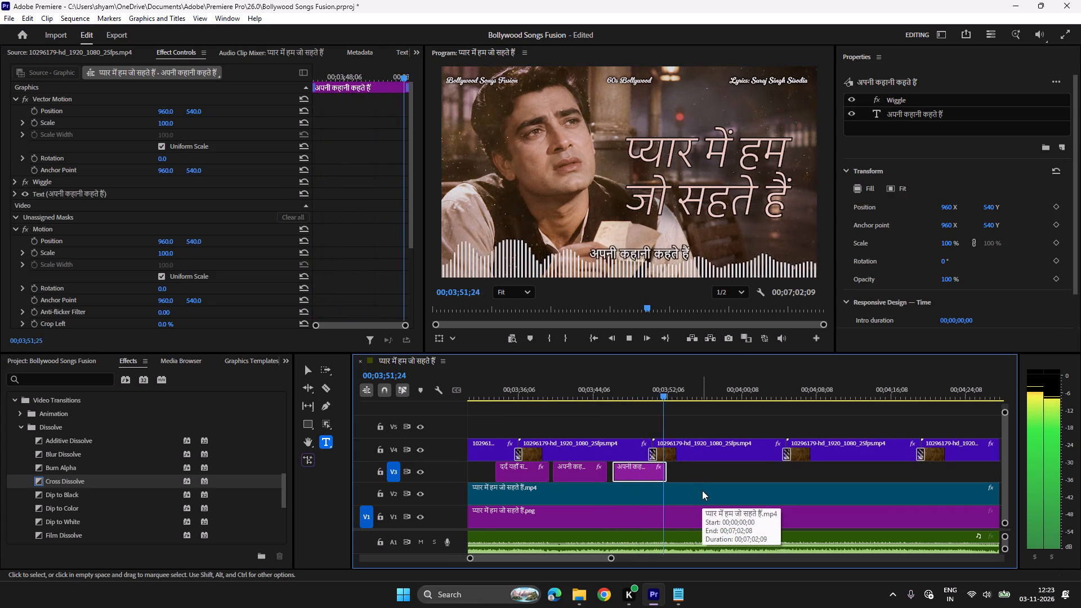
key("space")
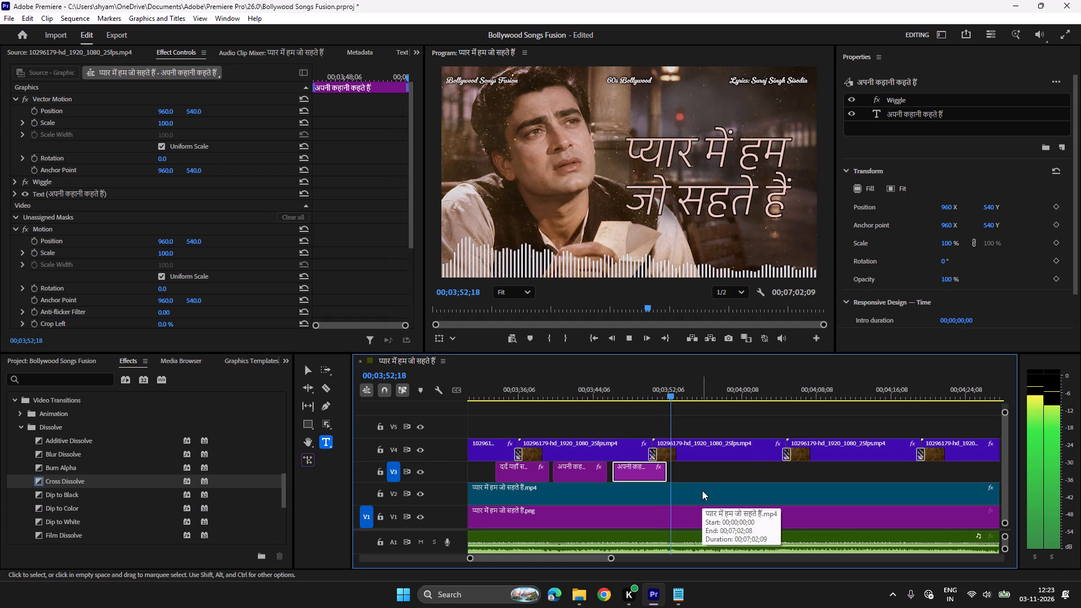
scroll(702, 490, "up", 20)
scroll(702, 490, "up", 14)
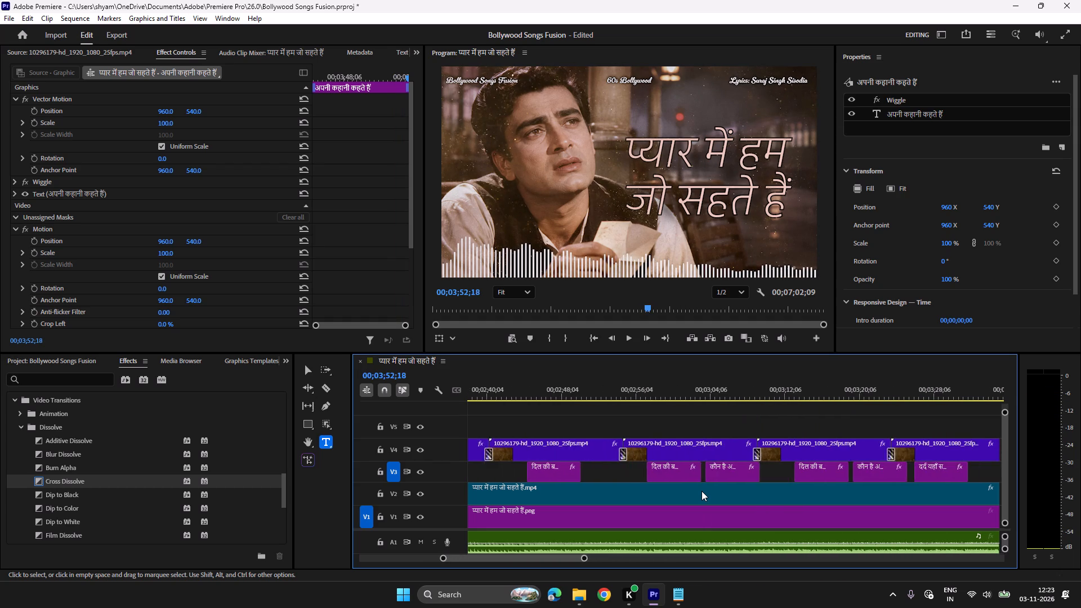
scroll(702, 491, "up", 19)
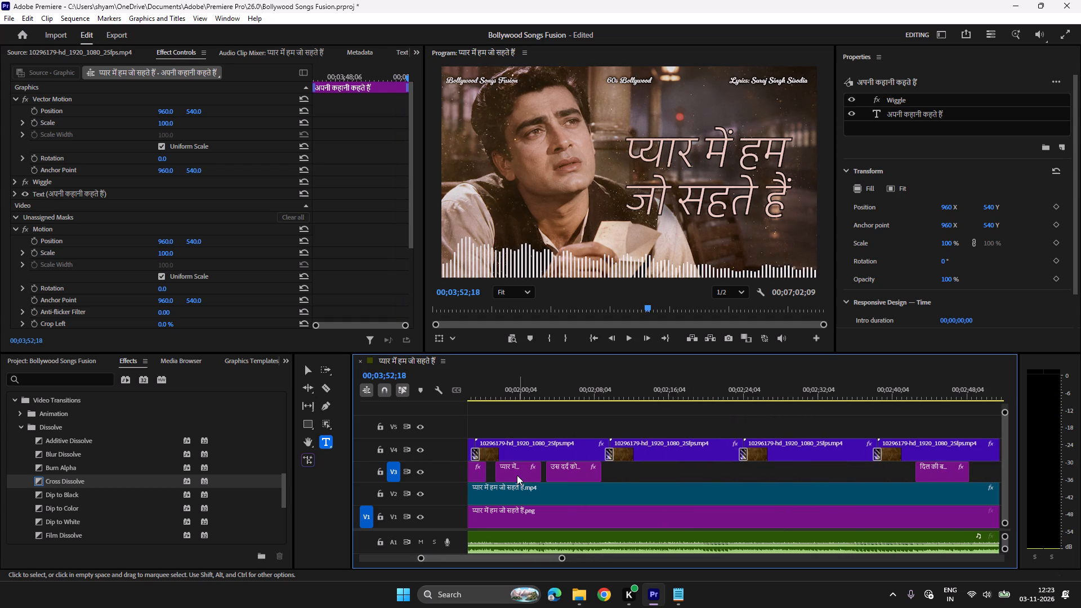
left_click(517, 475)
left_click(560, 475, "shift")
key("ctrl+c")
key("ctrl+v")
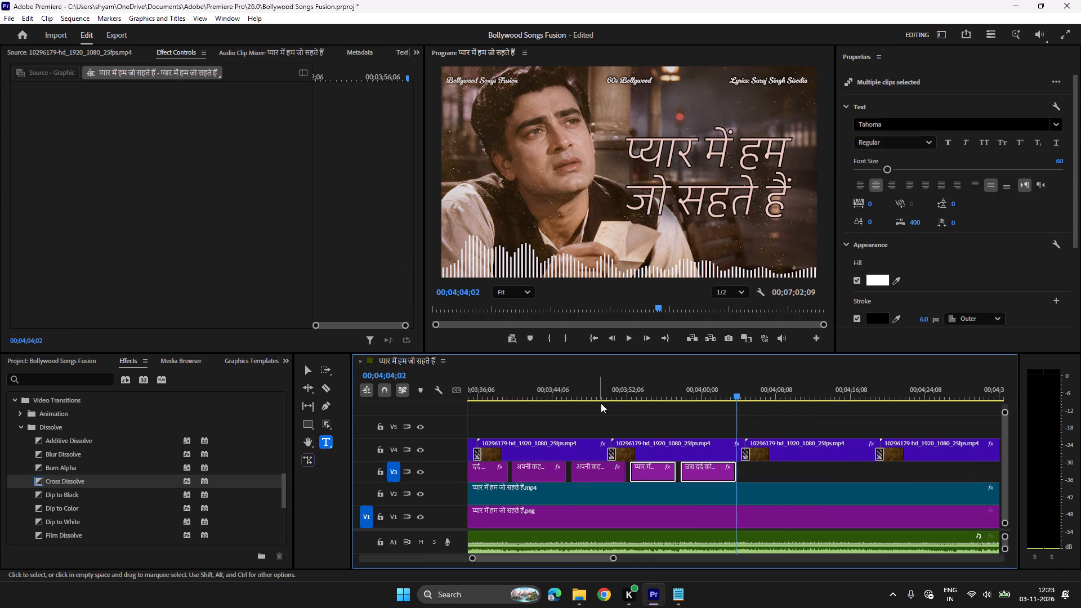
Play through the newly pasted refrain pair against the vocals and save the project.
left_click(619, 385)
key("space")
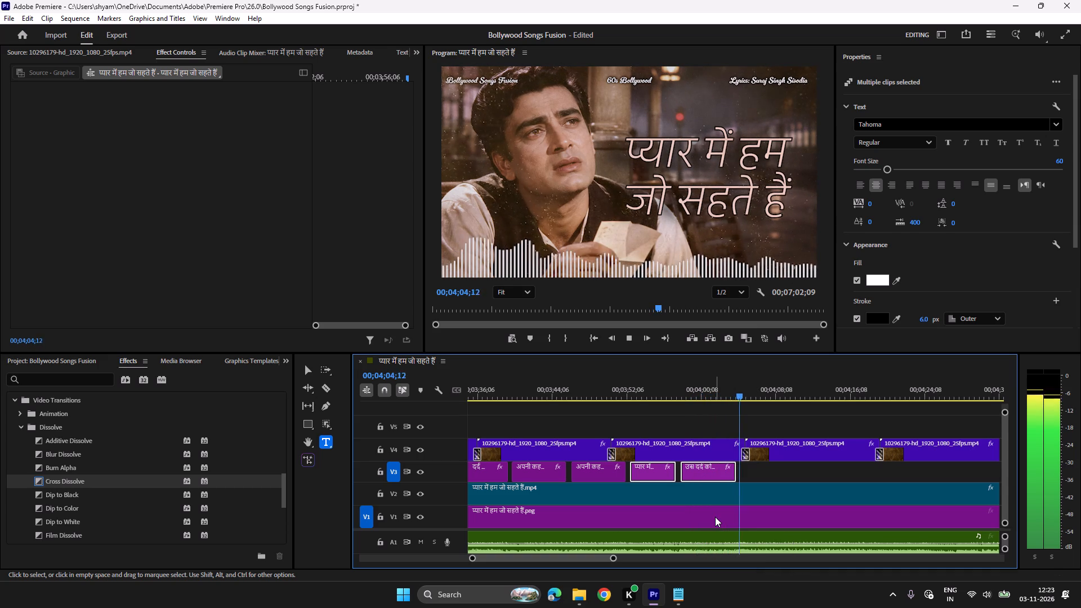
key("ctrl+s")
Play on through the interlude and paste a copy of the प्यार में हम जो सहते हैं clip on V3 at about 00;04;28.
key("space")
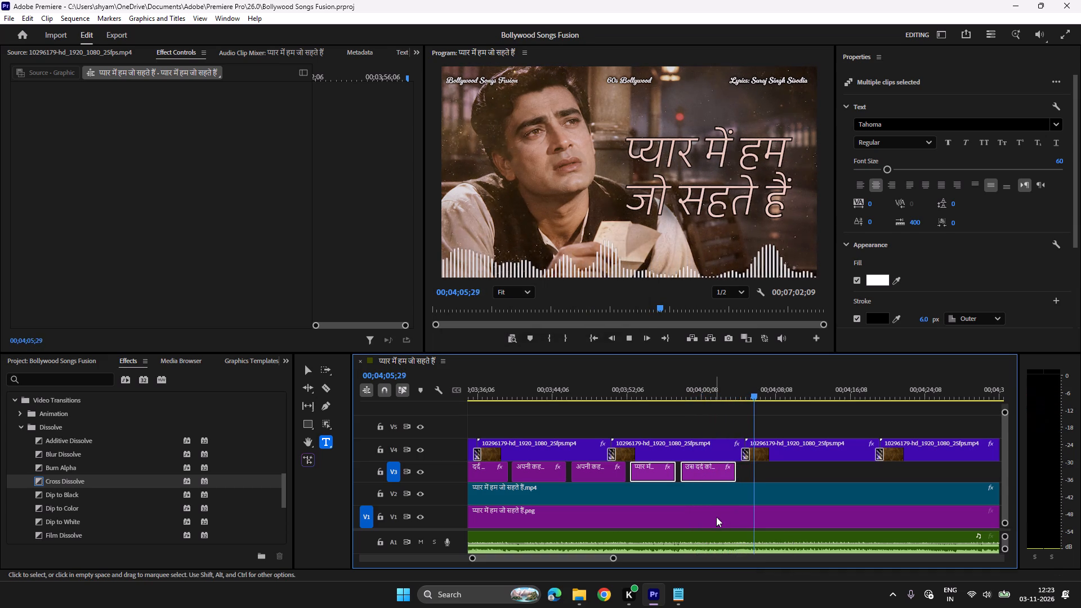
left_click(801, 470)
left_click(654, 472)
key("ctrl+c")
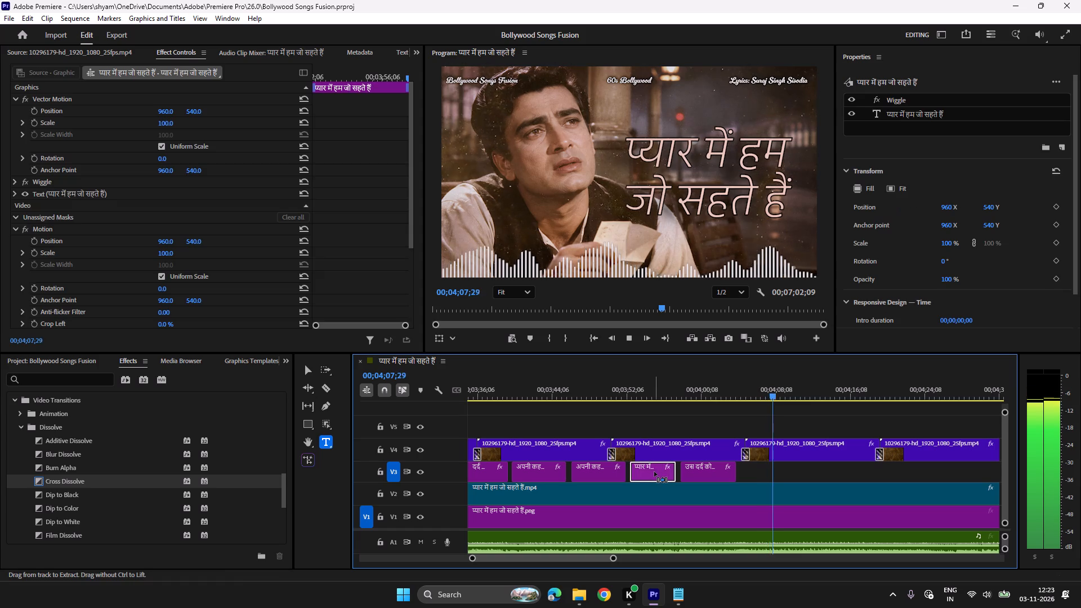
scroll(660, 491, "down", 9)
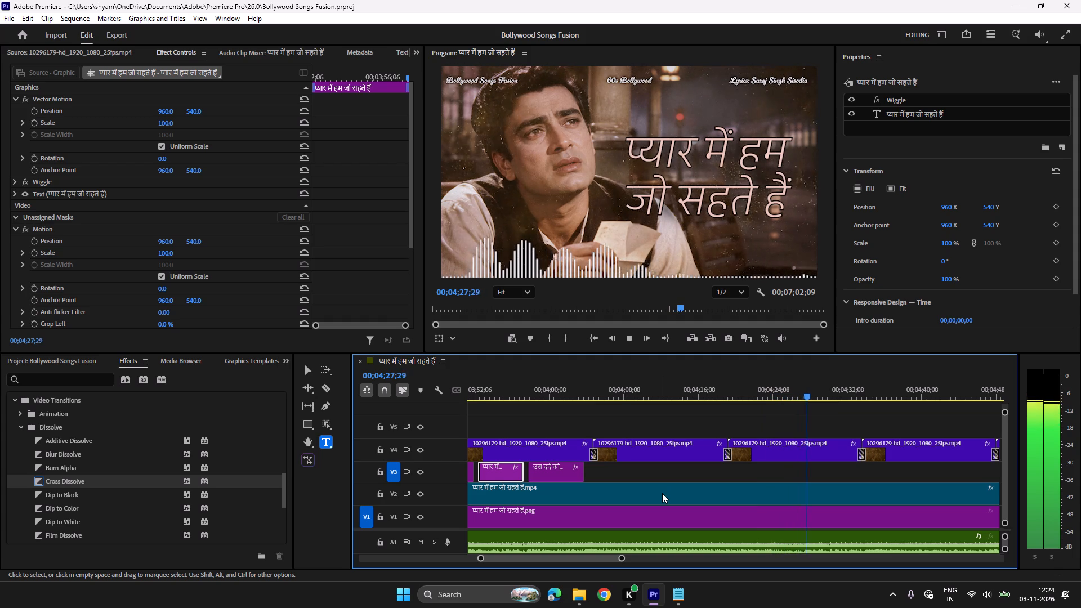
key("space")
key("ctrl+v")
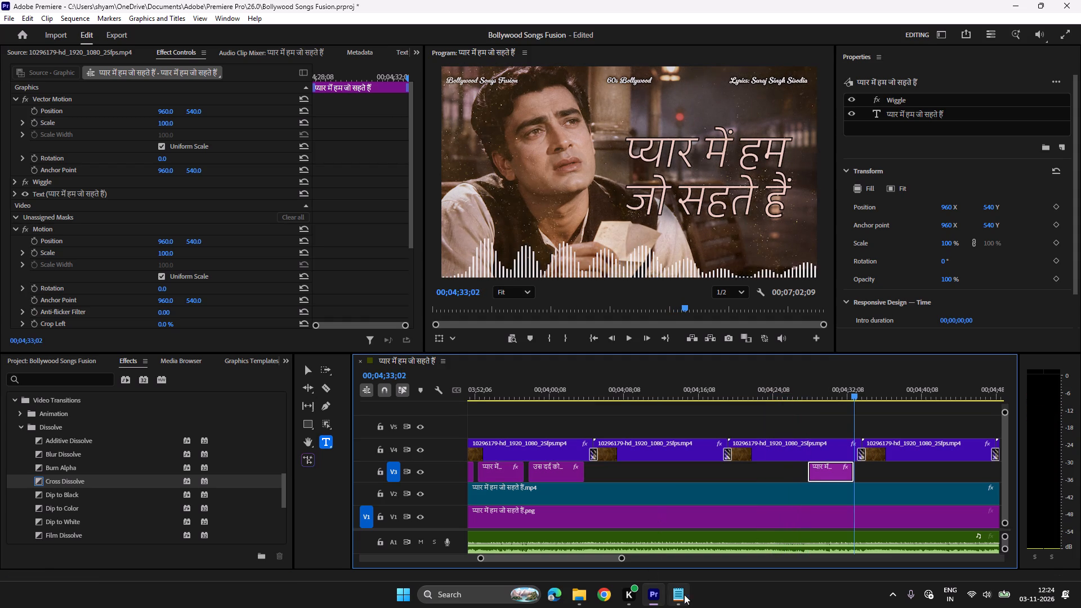
Replace the newly pasted clip's text with the Antara 2 line कोई नहीं यहाँ साथी अपना from Notepad.
left_click(684, 594)
scroll(743, 350, "down", 6)
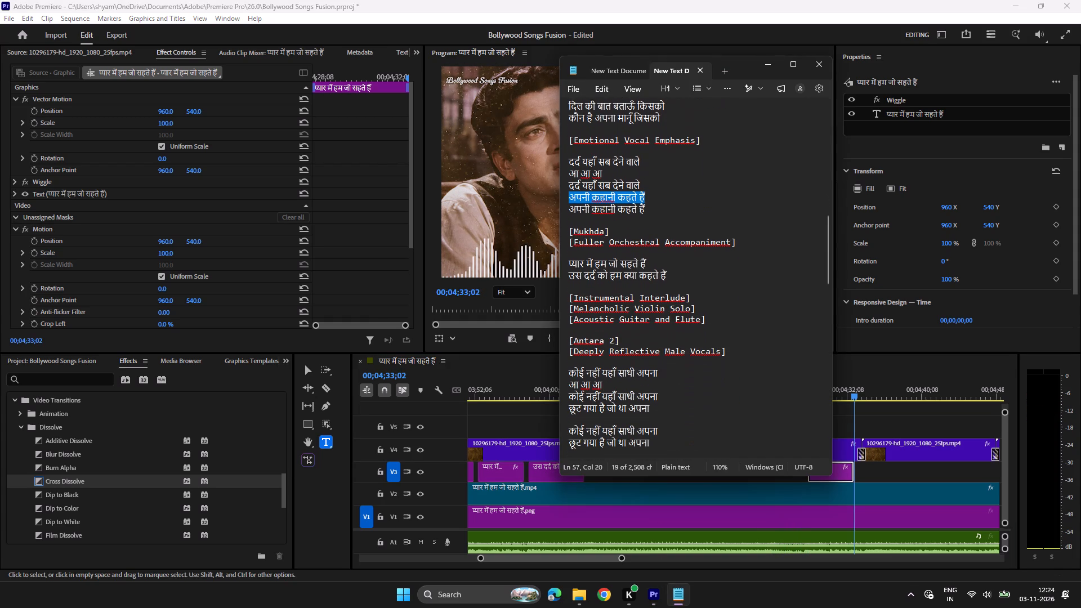
scroll(738, 345, "down", 1)
left_click_drag(664, 325, 553, 326)
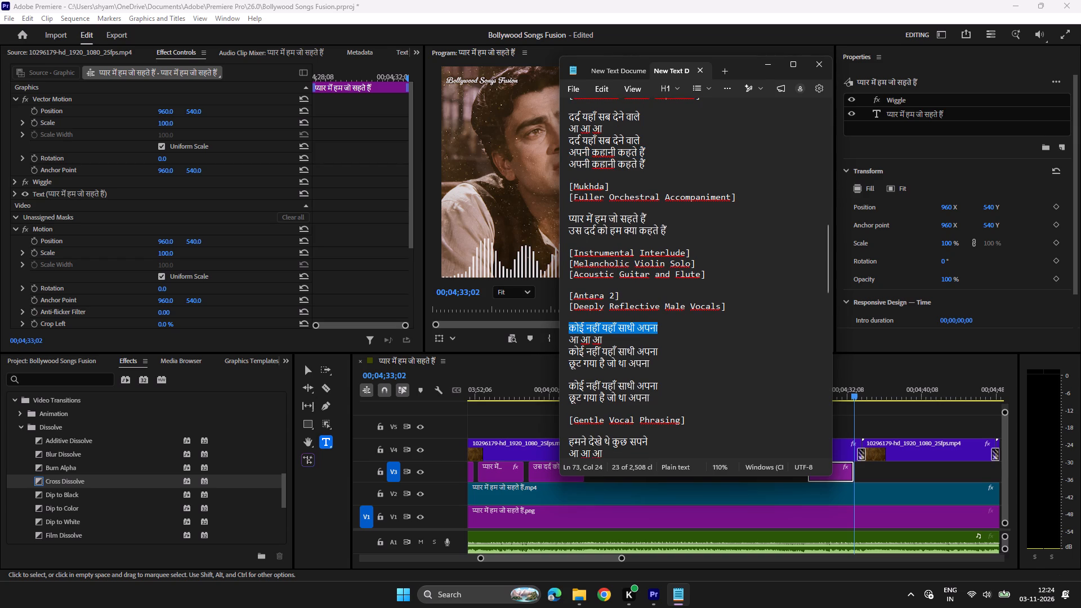
key("ctrl+c")
left_click(656, 594)
left_click(834, 388)
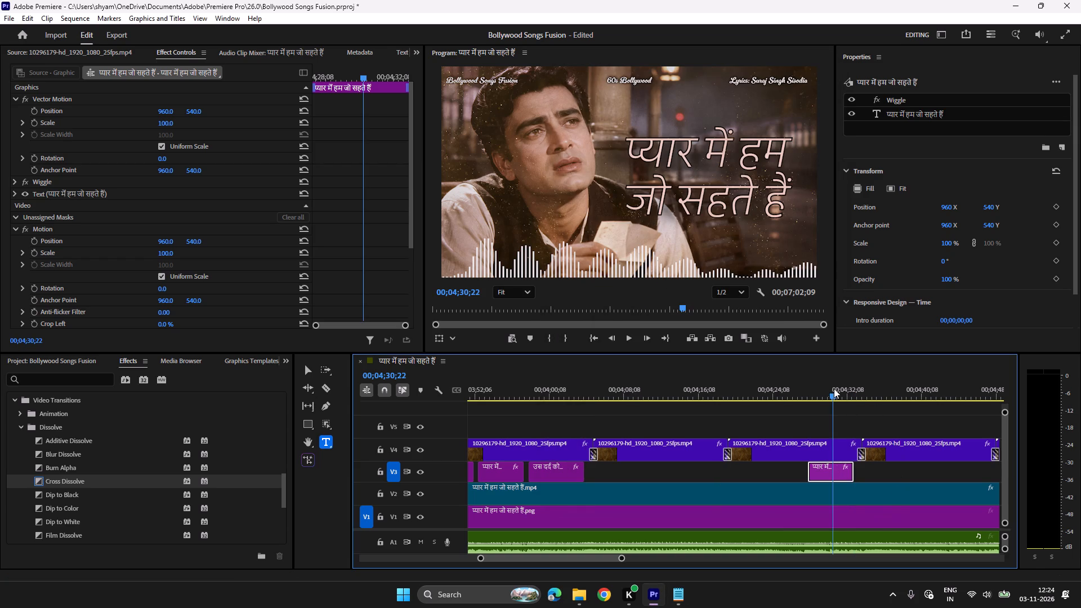
left_click(660, 255)
key("ctrl+a")
key("ctrl+v")
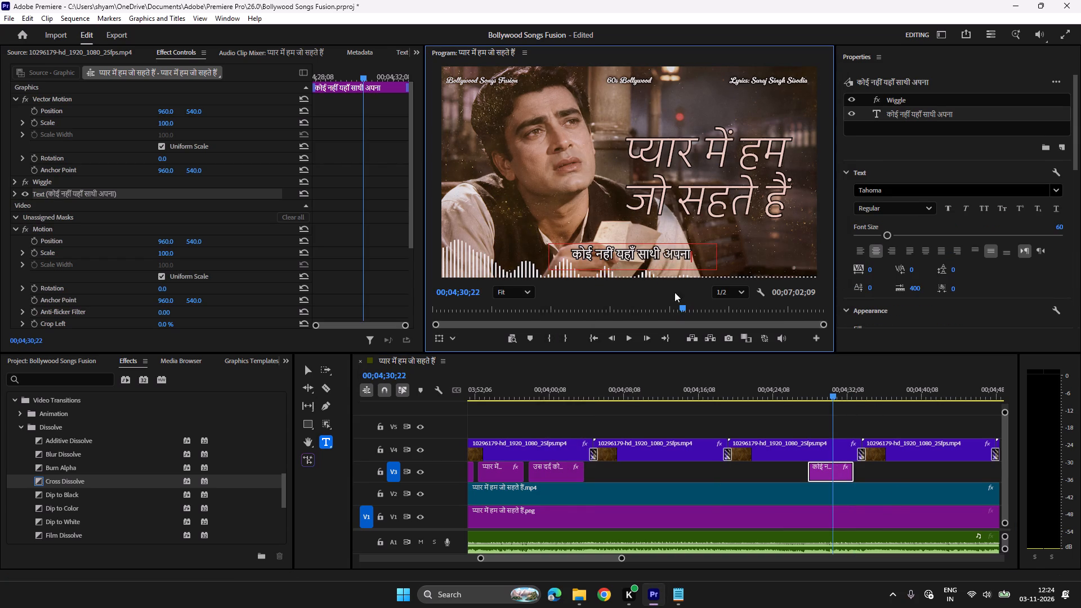
Play through the कोई नहीं यहाँ साथी अपना clip and extend its end to 00;04;33;24, for a duration of 00;00;05;21.
left_click(806, 385)
key("space")
scroll(776, 400, "down", 6)
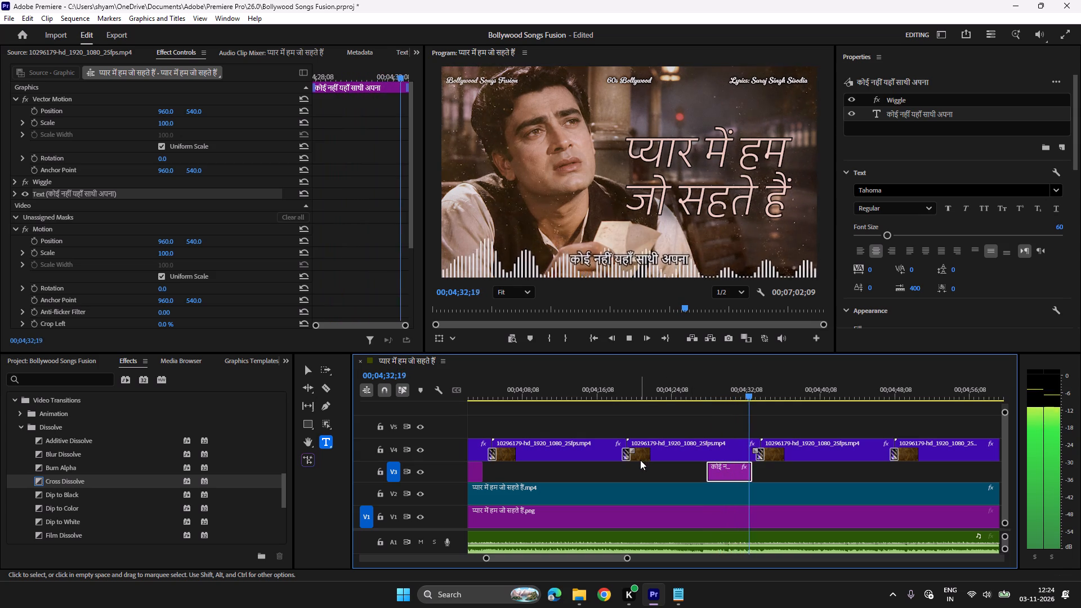
key("space")
left_click_drag(749, 474, 756, 474)
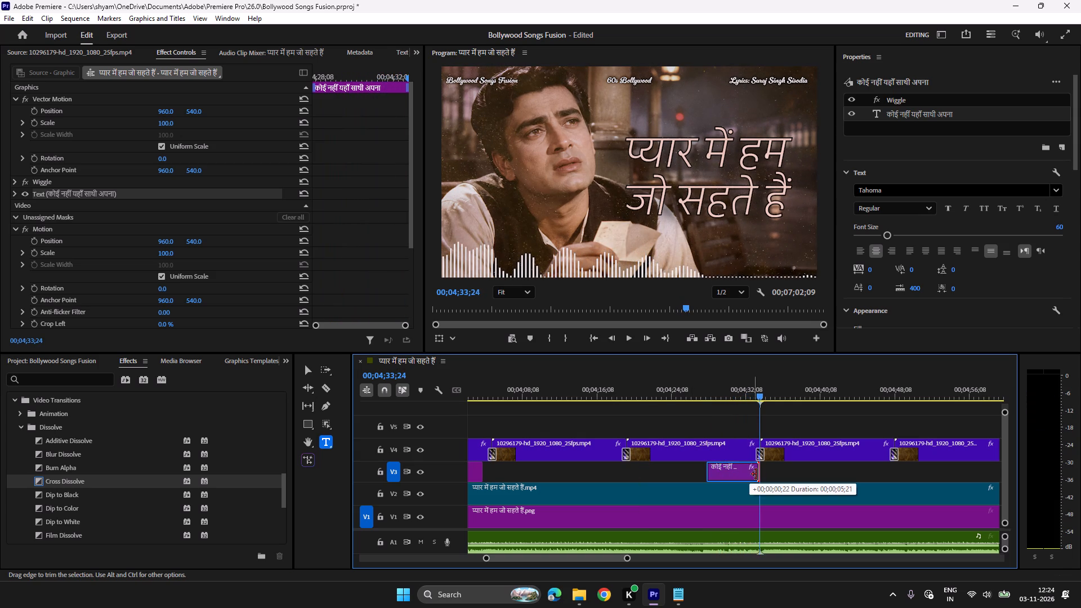
left_click_drag(756, 474, 757, 474)
Play on to 00;04;40;28 and paste a copy of the कोई नहीं यहाँ साथी अपना clip there on V3.
key("space")
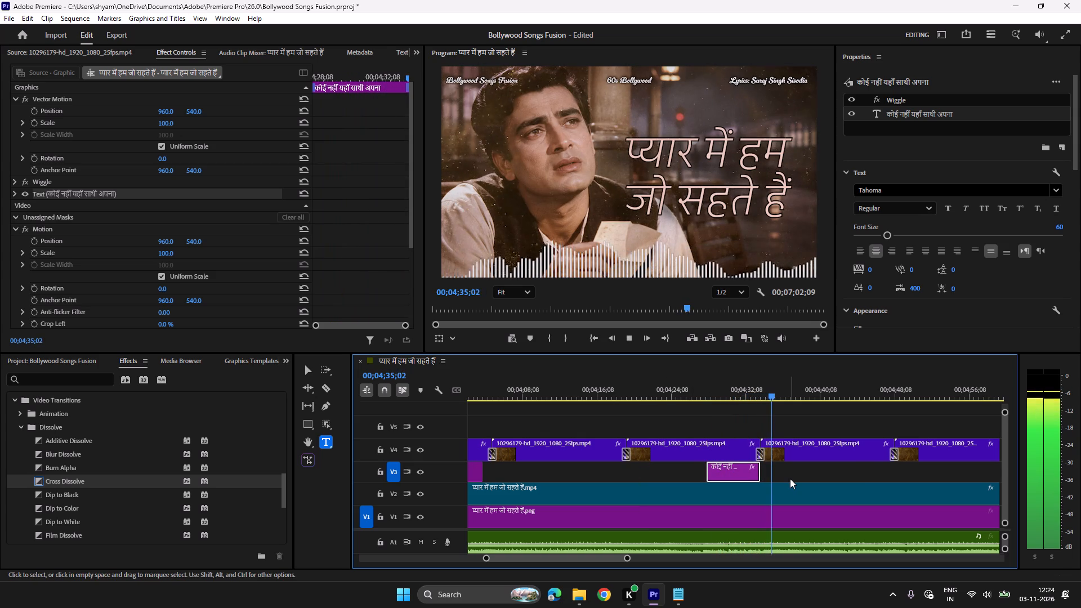
scroll(790, 479, "down", 3)
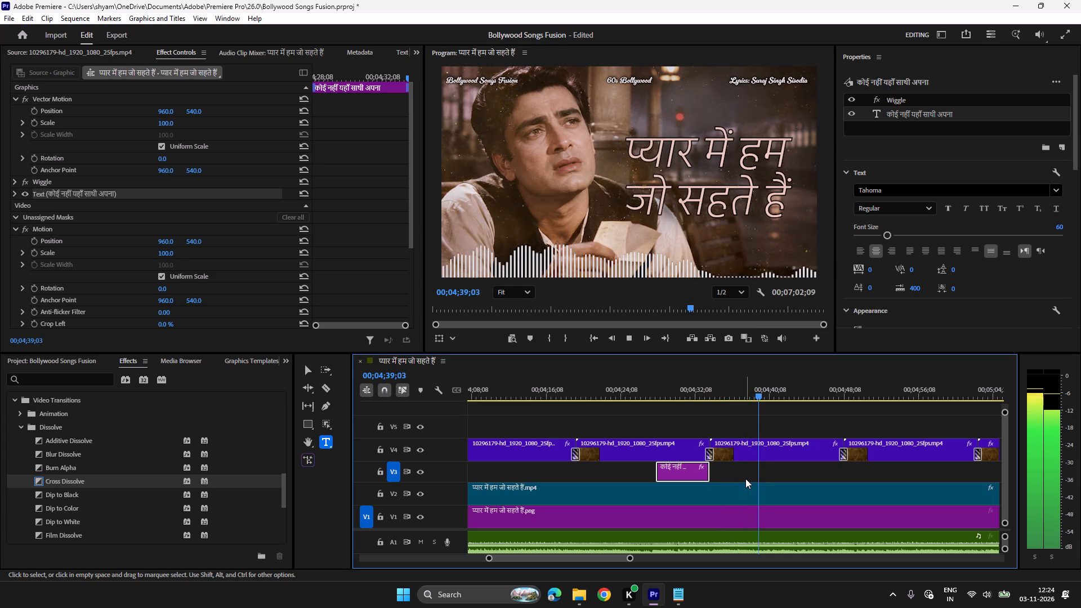
key("space")
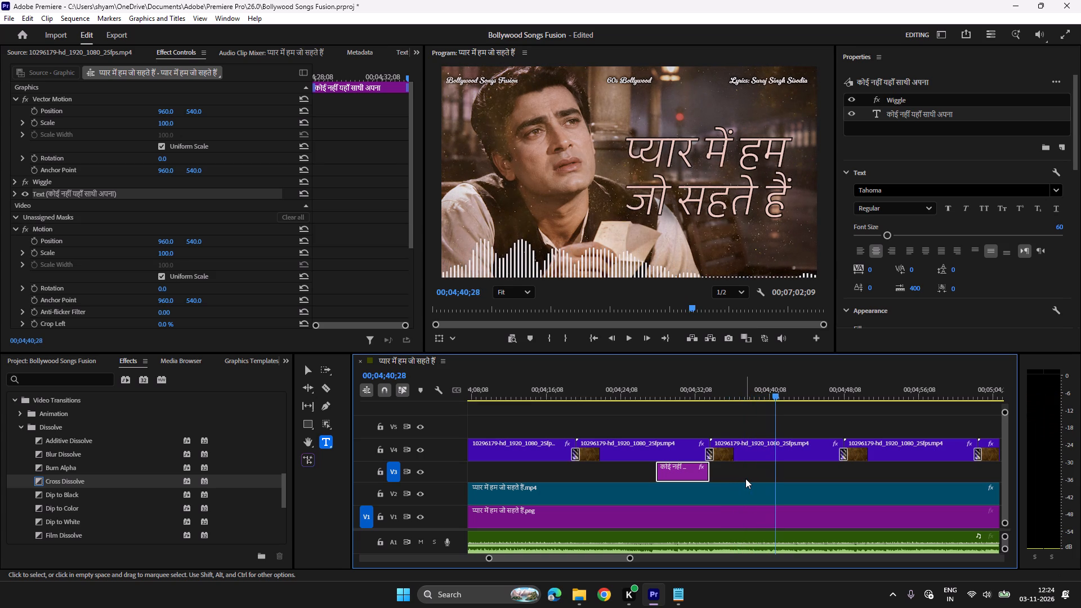
key("ctrl+c")
key("ctrl+v")
Play through the second कोई नहीं यहाँ साथी अपना clip and paste a copy of it on V3 at 00;04;47;09.
left_click(773, 395)
key("space")
scroll(763, 439, "down", 4)
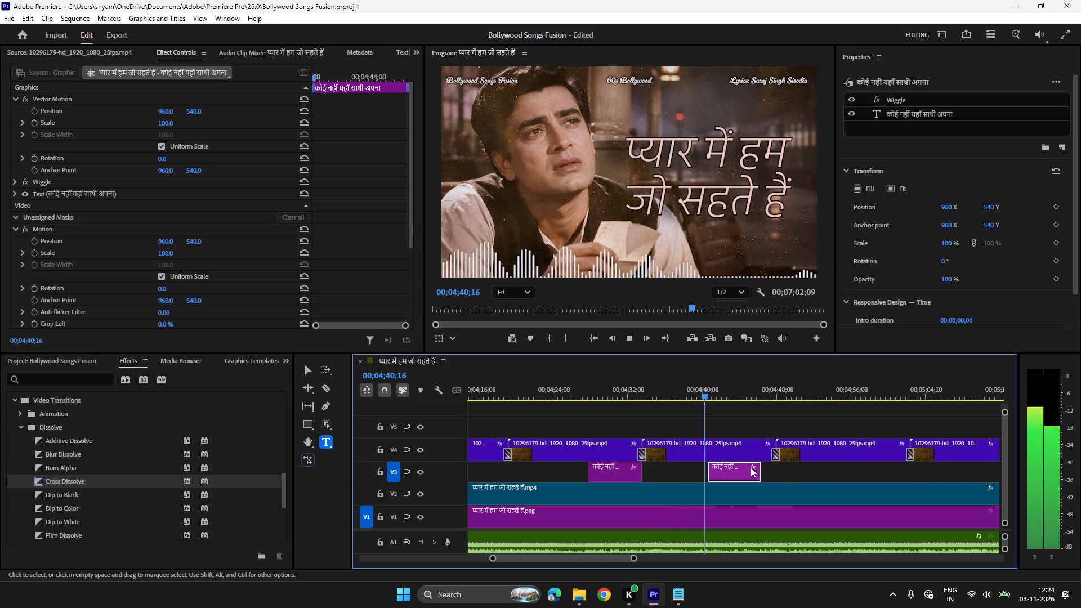
scroll(743, 473, "down", 3)
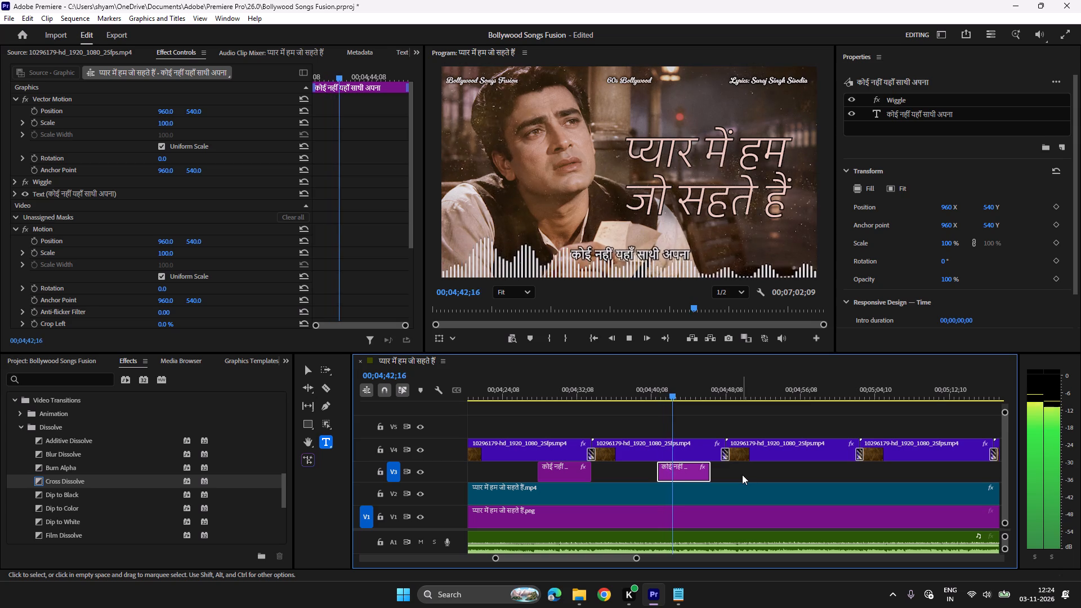
scroll(742, 475, "down", 3)
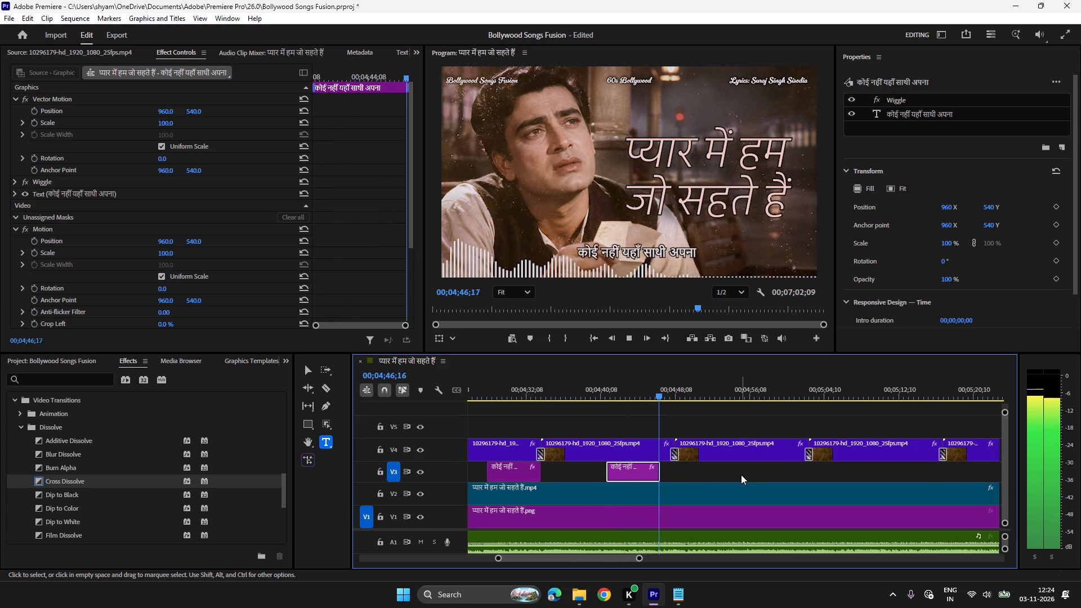
key("space")
key("ctrl+c")
key("ctrl+v")
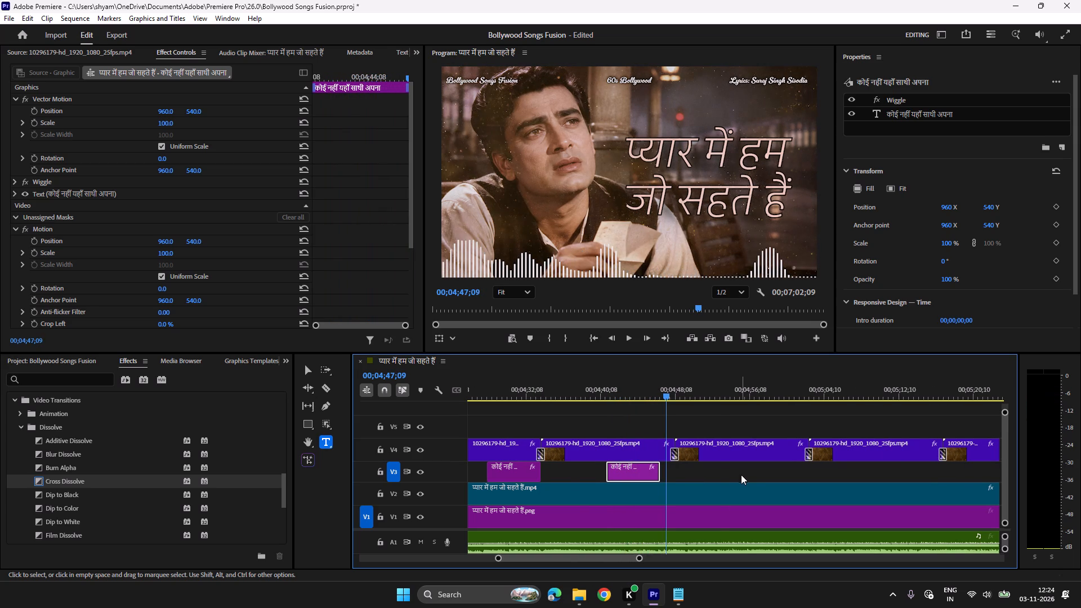
Replace the newly pasted clip's text with the Antara 2 line छूट गया है जो था अपना from Notepad.
left_click(676, 589)
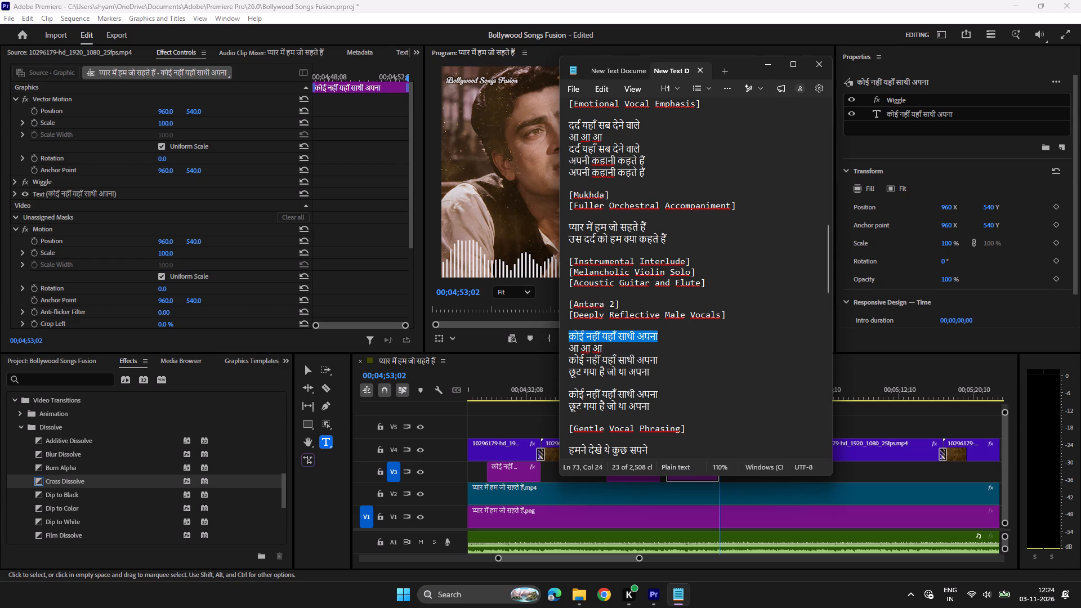
left_click_drag(655, 370, 545, 375)
key("ctrl+c")
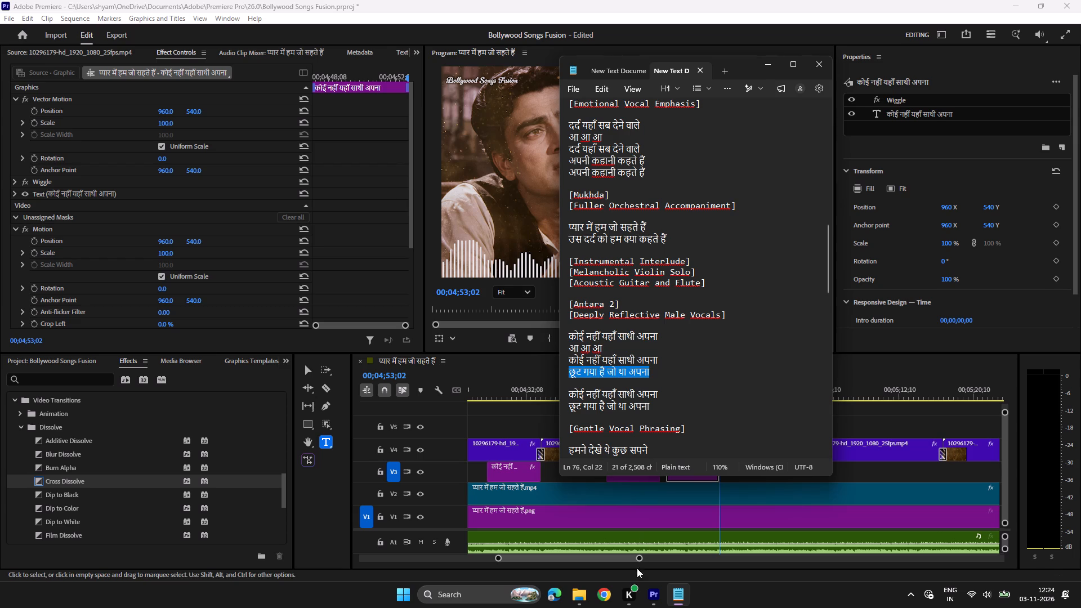
left_click(651, 598)
left_click(697, 381)
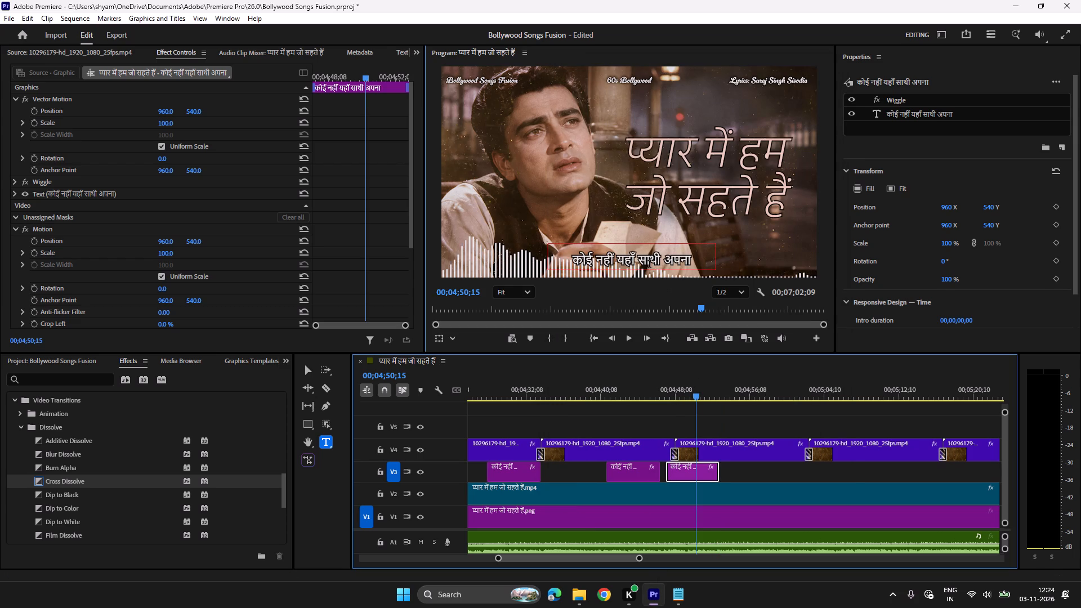
left_click(649, 265)
key("ctrl+a")
key("ctrl+v")
Play on to 00;04;56;25 and paste copies of the last कोई नहीं यहाँ साथी अपना and छूट गया है जो था अपना clips there on V3.
left_click(663, 390)
key("space")
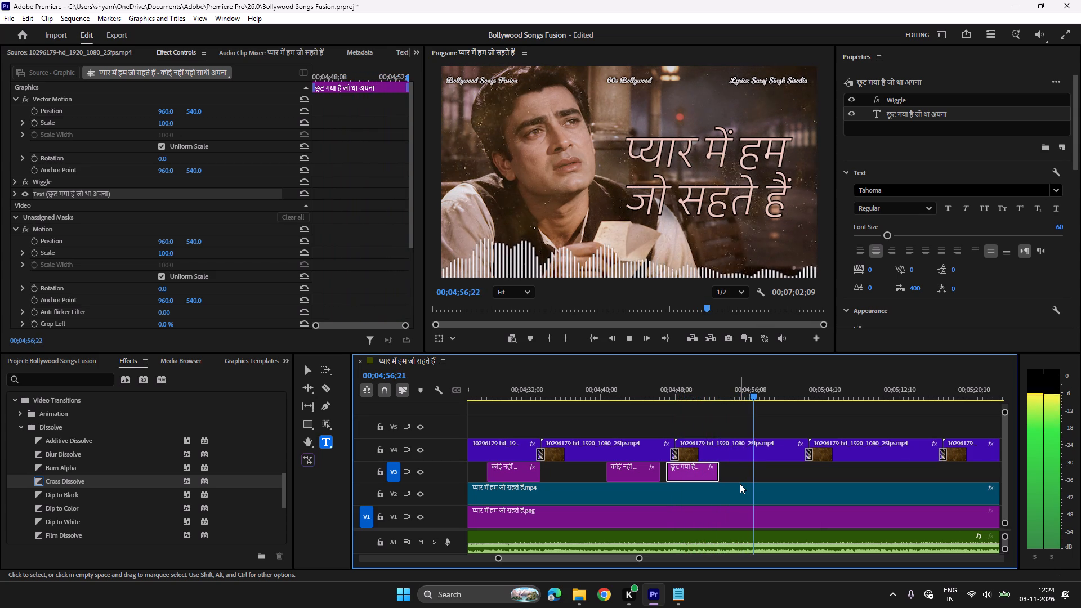
key("space")
left_click(640, 472, "shift")
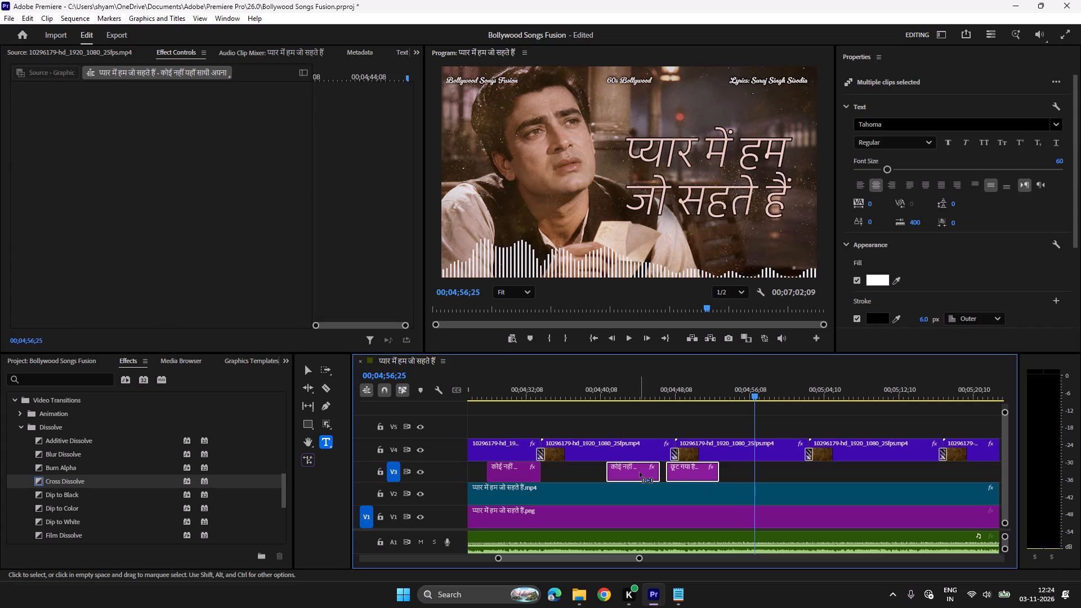
key("ctrl+c")
key("ctrl+v")
Play through the pasted pair to 00;05;09;20 and paste a copy of only the छूट गया है जो था अपना clip there.
left_click(745, 392)
key("space")
scroll(740, 413, "down", 6)
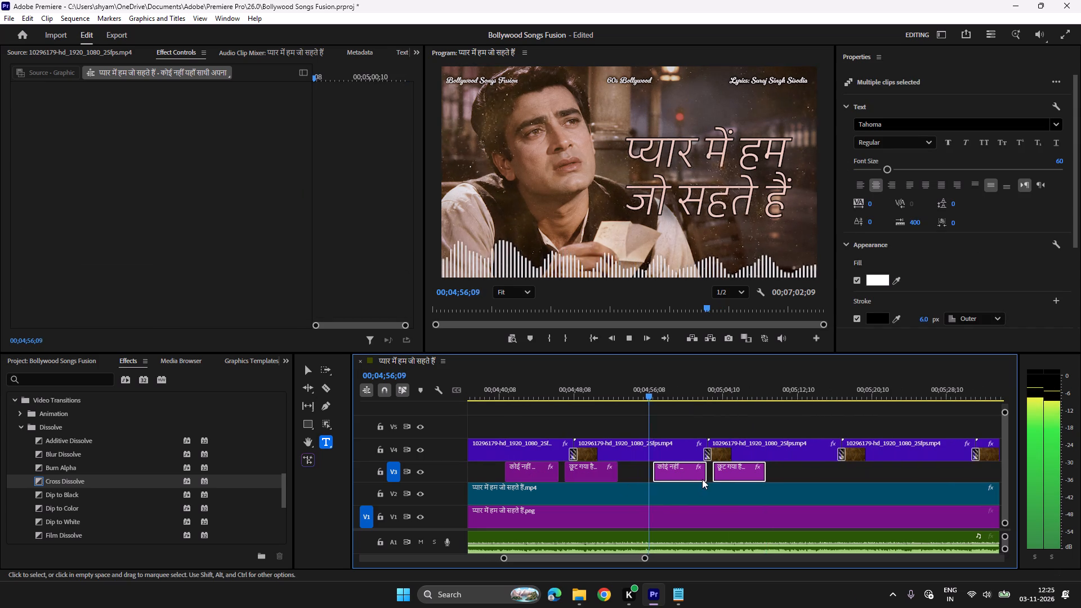
scroll(702, 479, "down", 4)
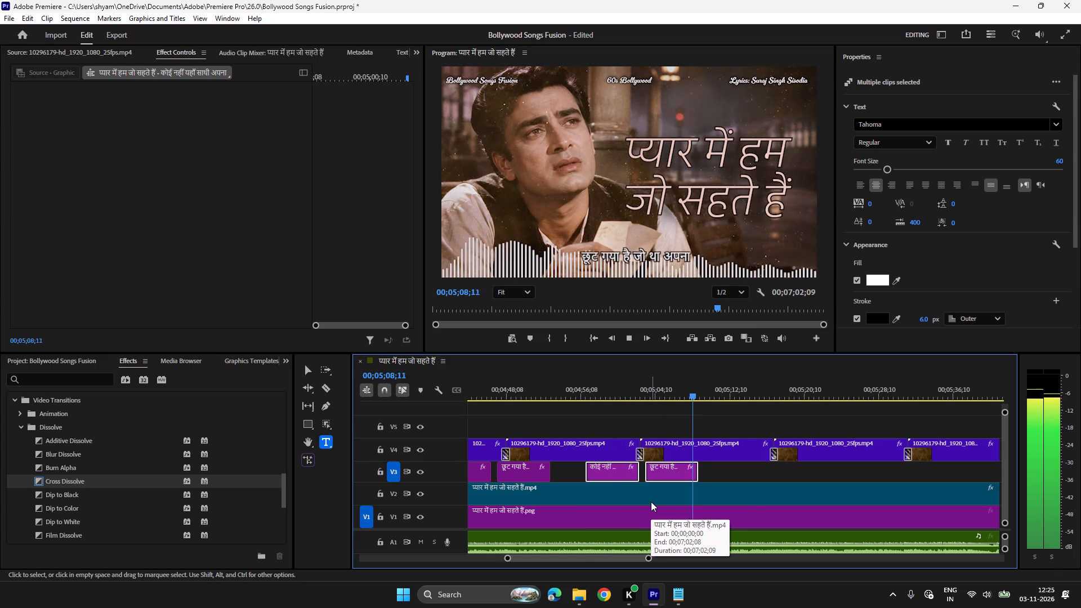
key("space")
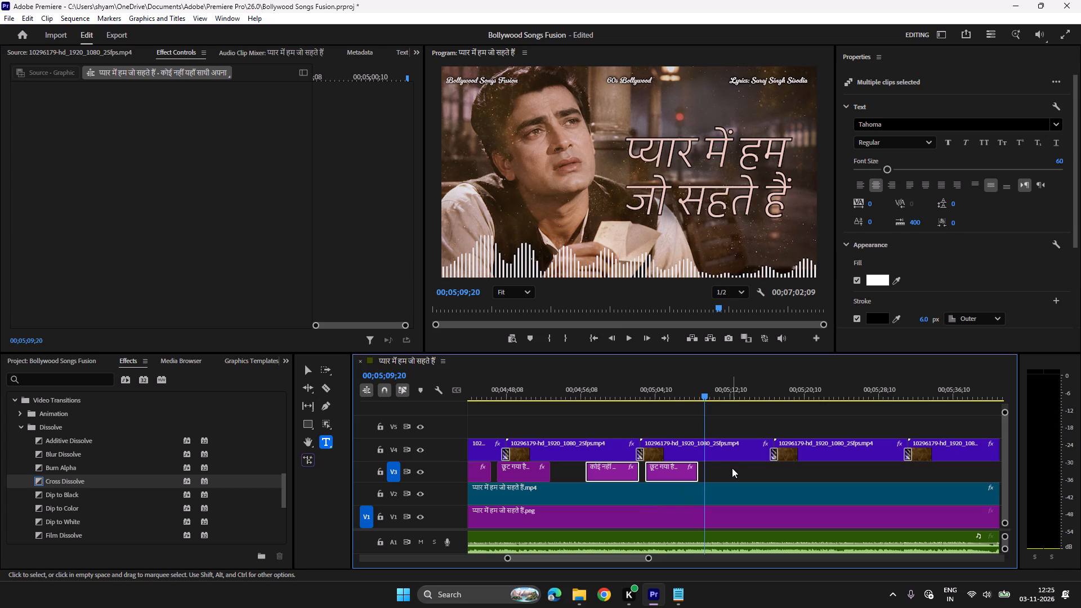
left_click(732, 468)
left_click(690, 477)
key("ctrl+c")
key("ctrl+v")
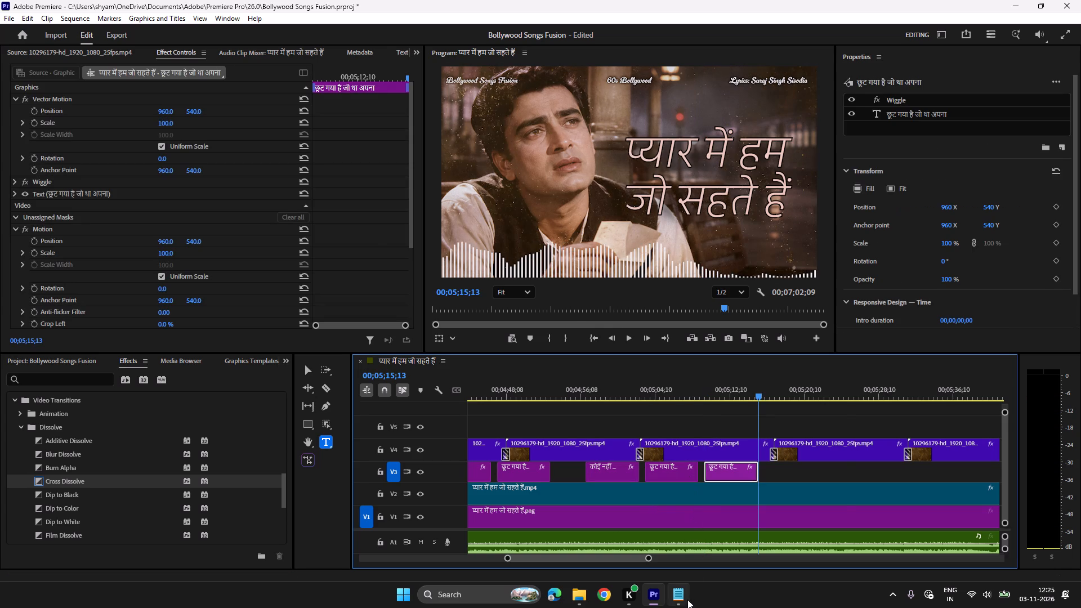
Replace the newly pasted clip's text with the line हमने देखे थे कुछ सपने from Notepad.
left_click(687, 600)
scroll(657, 364, "down", 3)
left_click_drag(651, 348, 615, 348)
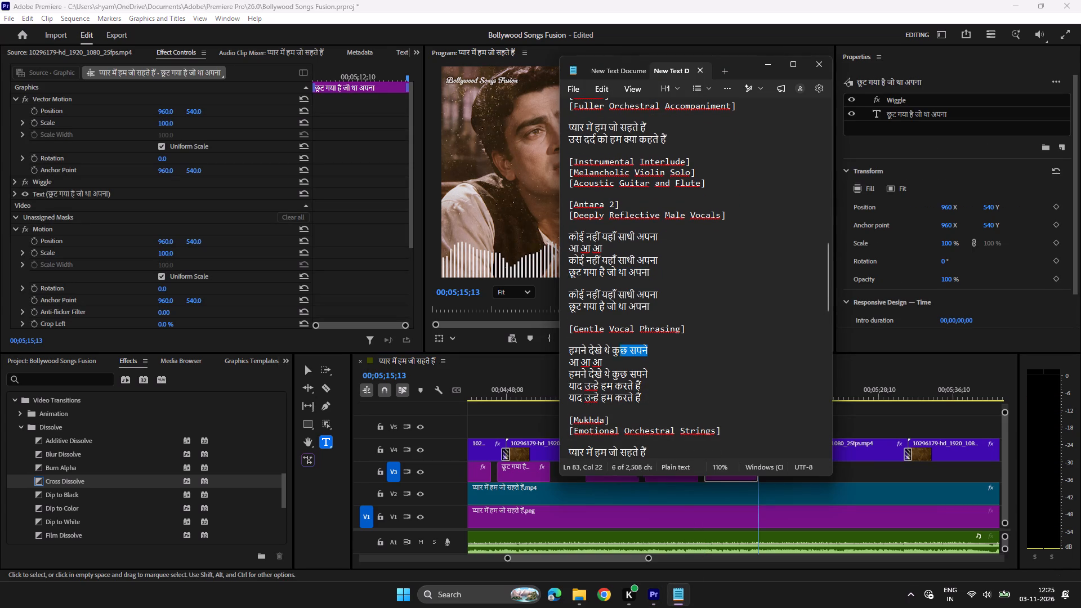
left_click_drag(615, 348, 560, 348)
key("ctrl+c")
left_click(652, 599)
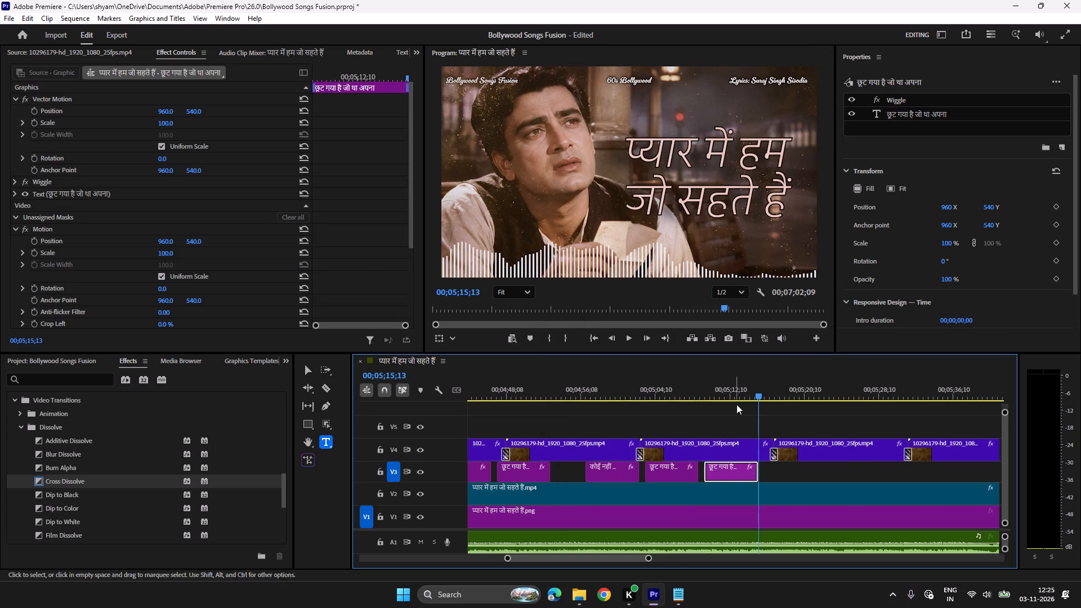
left_click(736, 395)
left_click(649, 263)
key("ctrl+a")
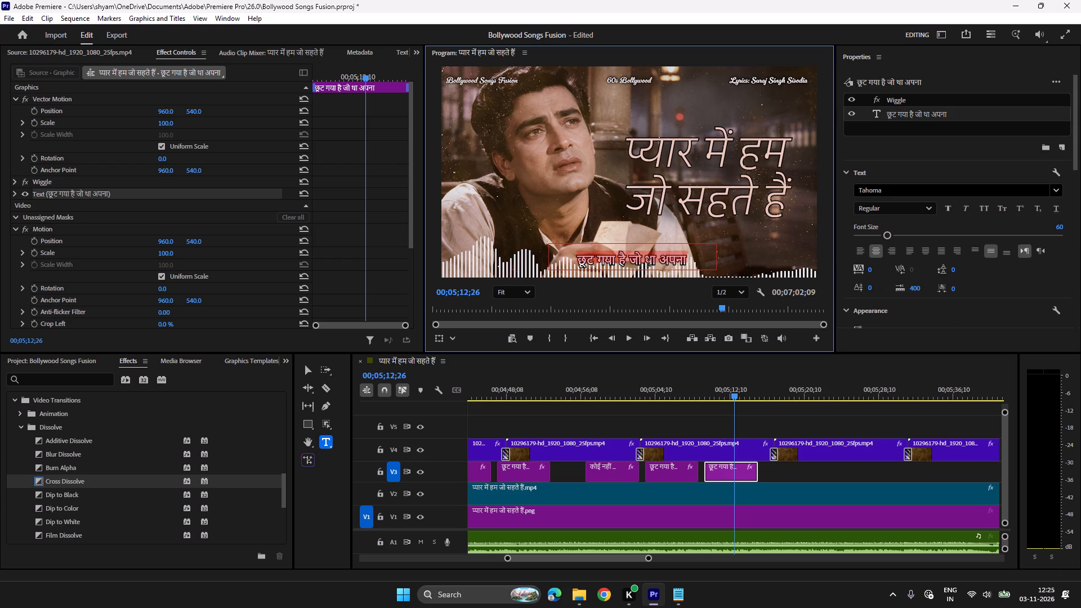
key("ctrl+v")
Play through the हमने देखे थे कुछ सपने clip to 00;05;19;06 and paste a copy of it there on V3.
left_click(702, 394)
key("space")
scroll(725, 507, "down", 3)
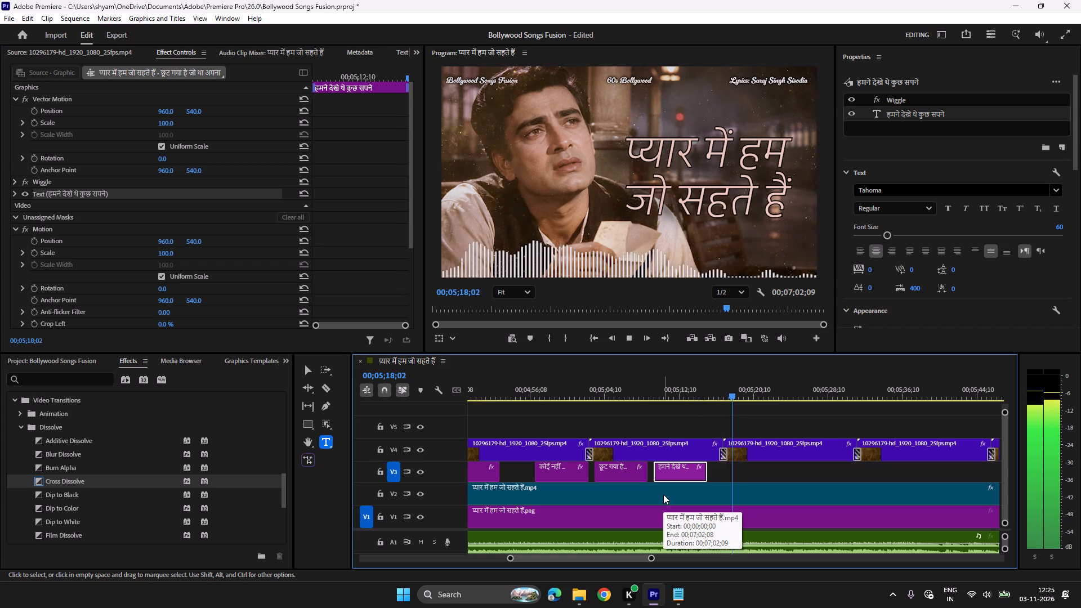
key("space")
key("ctrl+c")
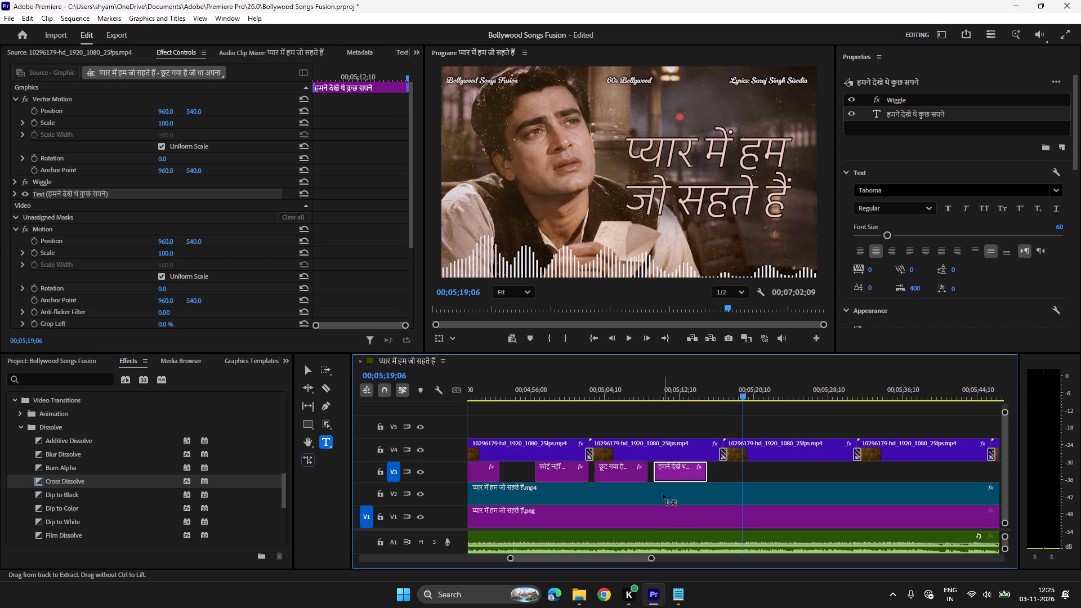
key("ctrl+v")
Play on to 00;05;25;10 and paste another copy of the हमने देखे थे कुछ सपने clip there on V3.
left_click(743, 390)
key("space")
scroll(721, 470, "down", 5)
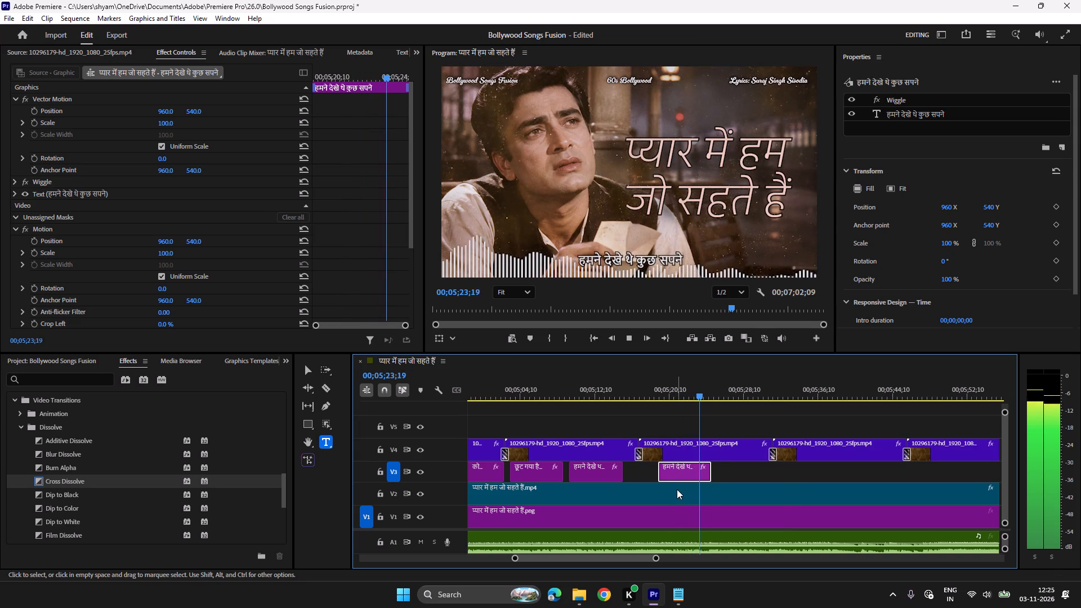
key("space")
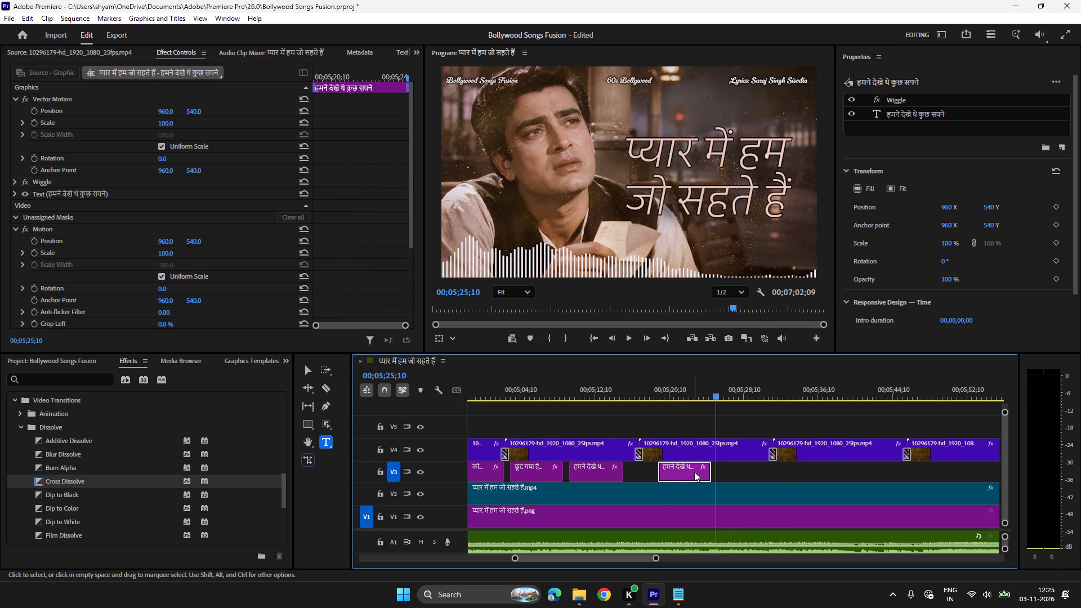
key("ctrl+c")
key("ctrl+v")
Replace the newly pasted clip's text with the line याद उन्हे हम करते हैं from Notepad.
left_click(679, 594)
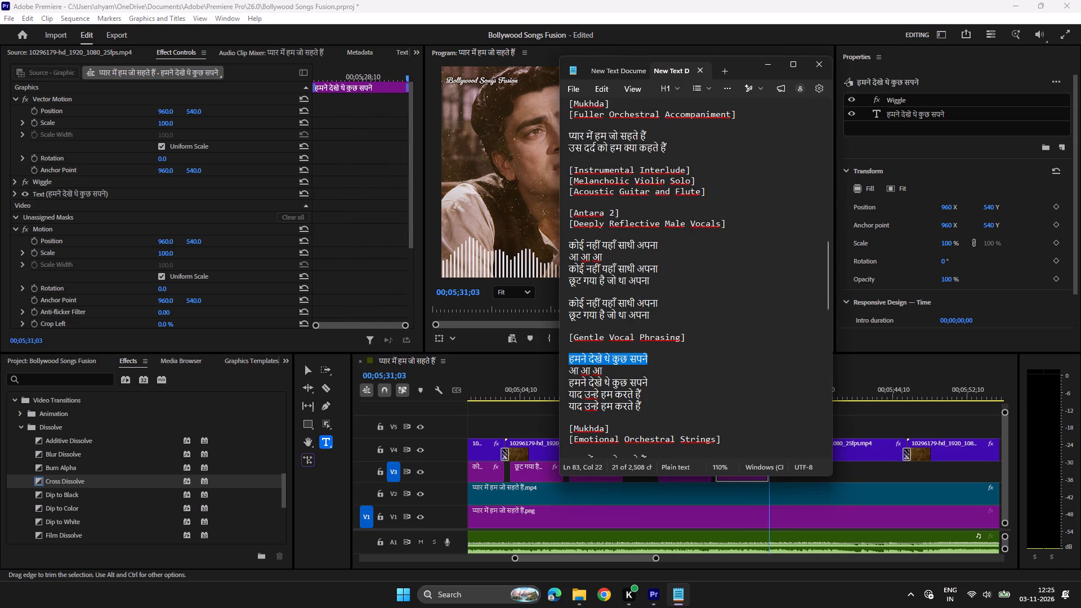
scroll(660, 396, "down", 3)
left_click_drag(647, 296, 555, 294)
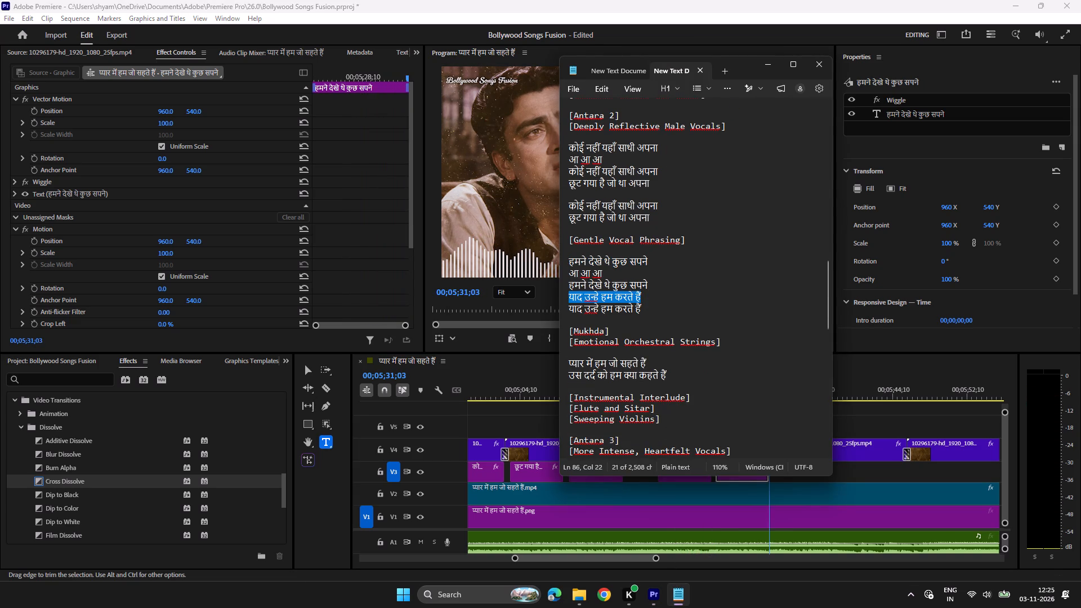
key("ctrl+c")
left_click(655, 596)
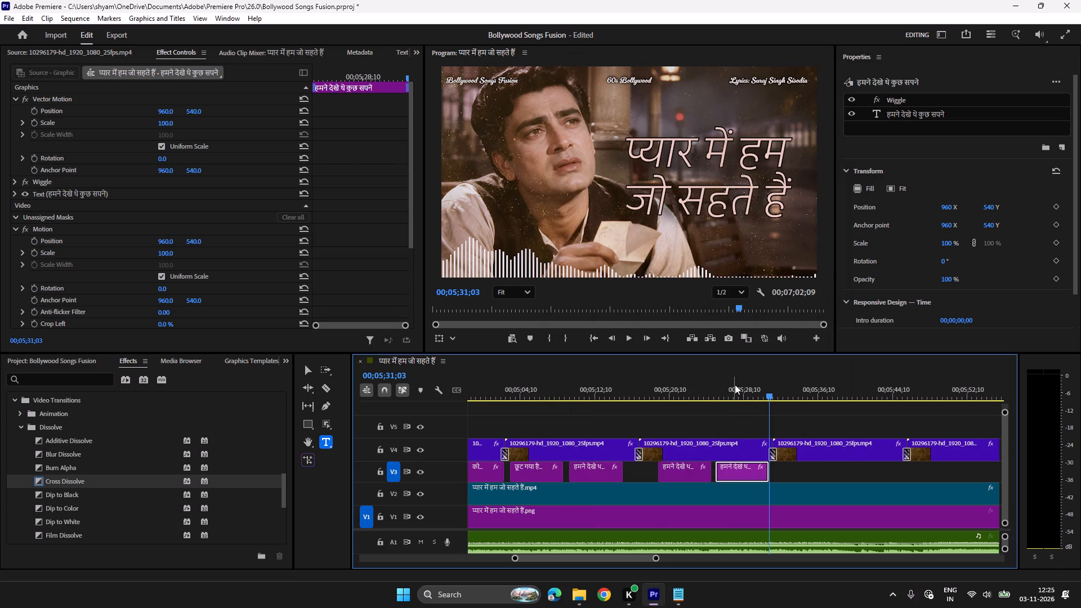
left_click(736, 383)
left_click(637, 254)
key("ctrl+a")
key("ctrl+v")
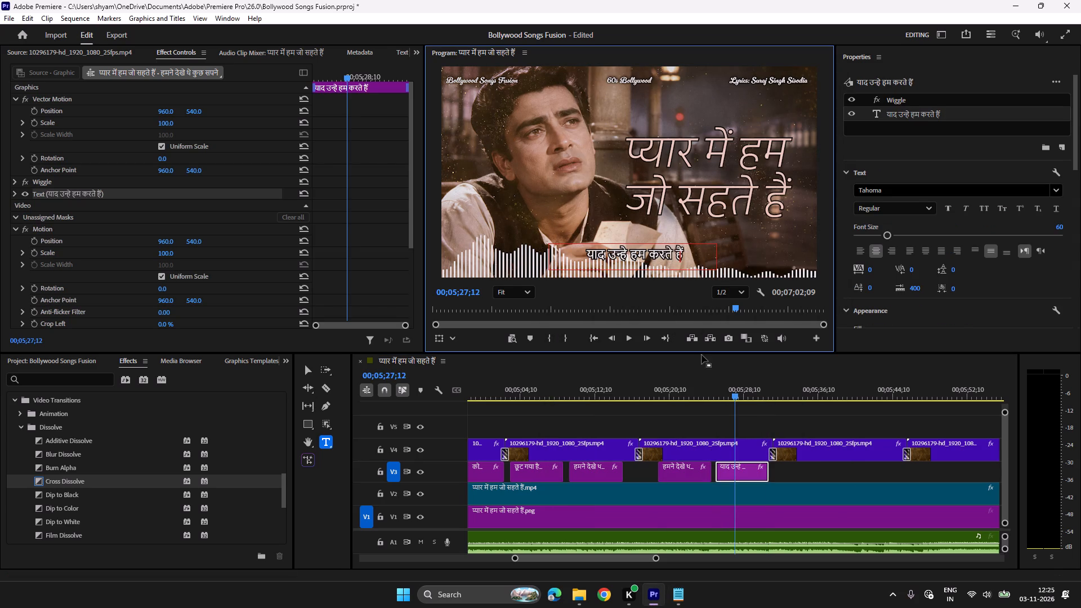
Listen to the start of the याद उन्हे हम करते हैं clip and set the A1 song audio's volume to 5 dB.
left_click(712, 386)
key("space")
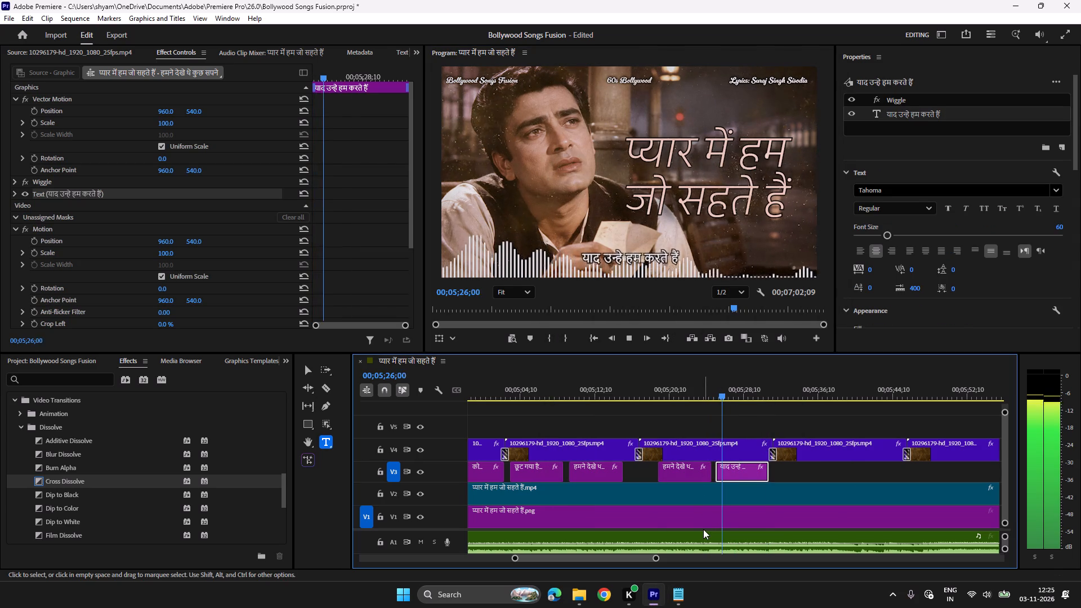
key("space")
left_click(760, 534)
left_click(1015, 120)
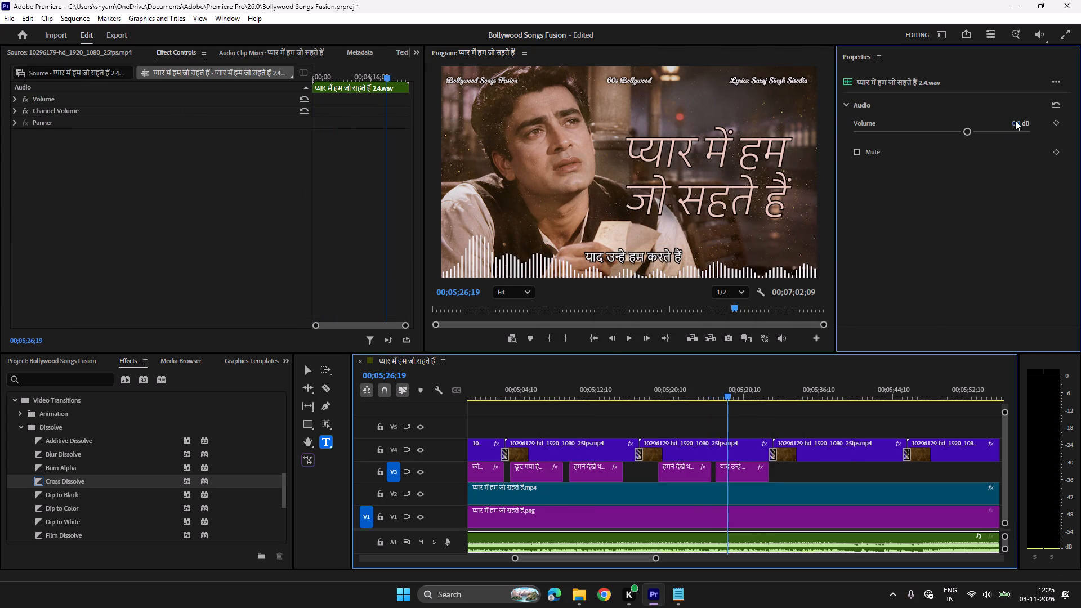
key("5")
key("Return")
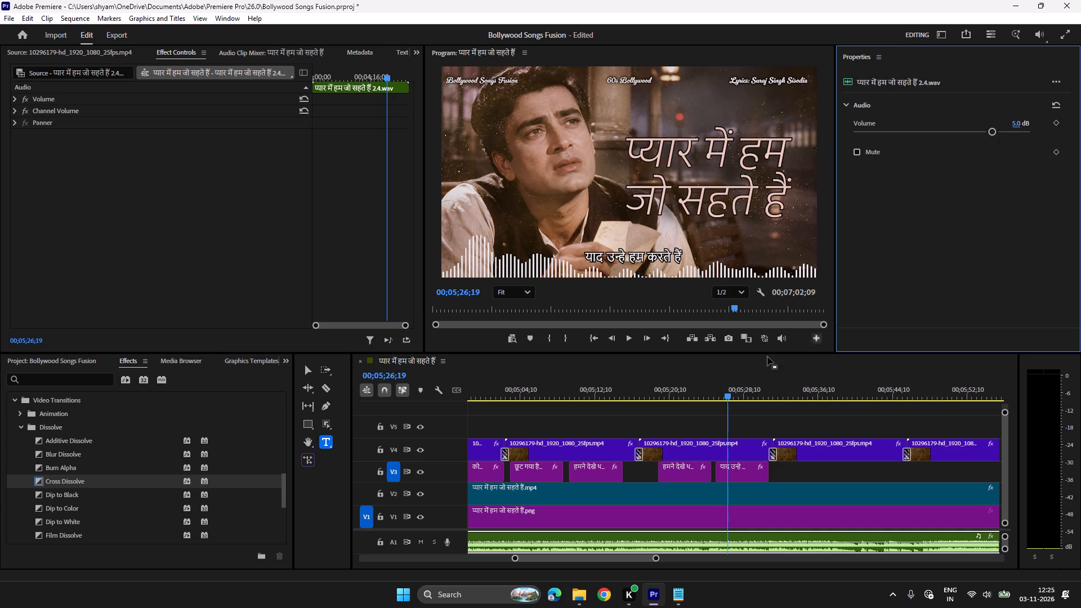
Replay the याद उन्हे हम करते हैं clip and paste a copy of it on V3 at 00;05;31;17.
left_click(711, 386)
key("space")
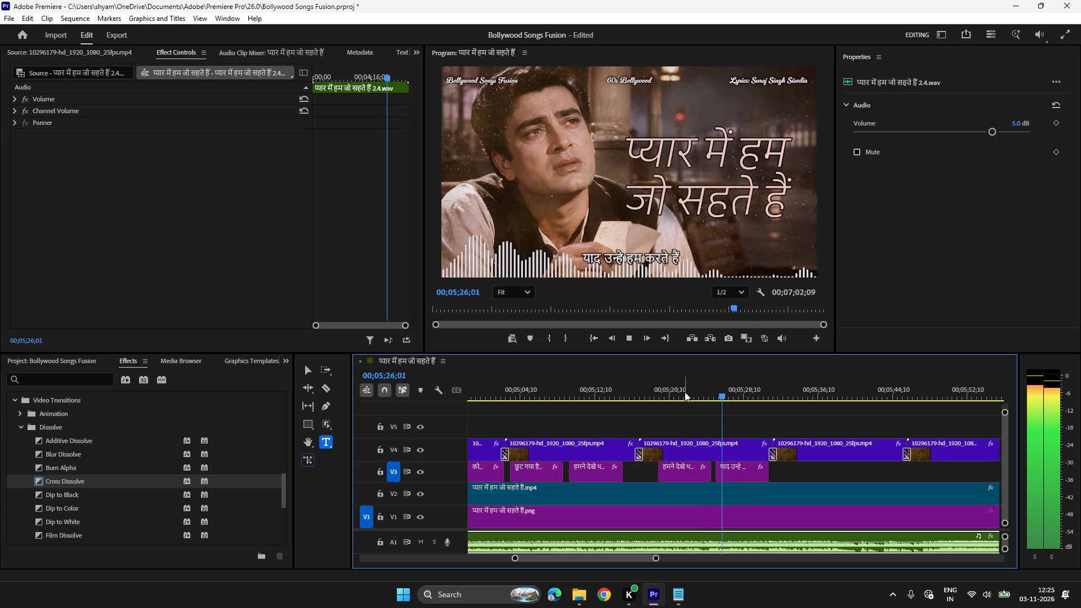
scroll(684, 392, "down", 4)
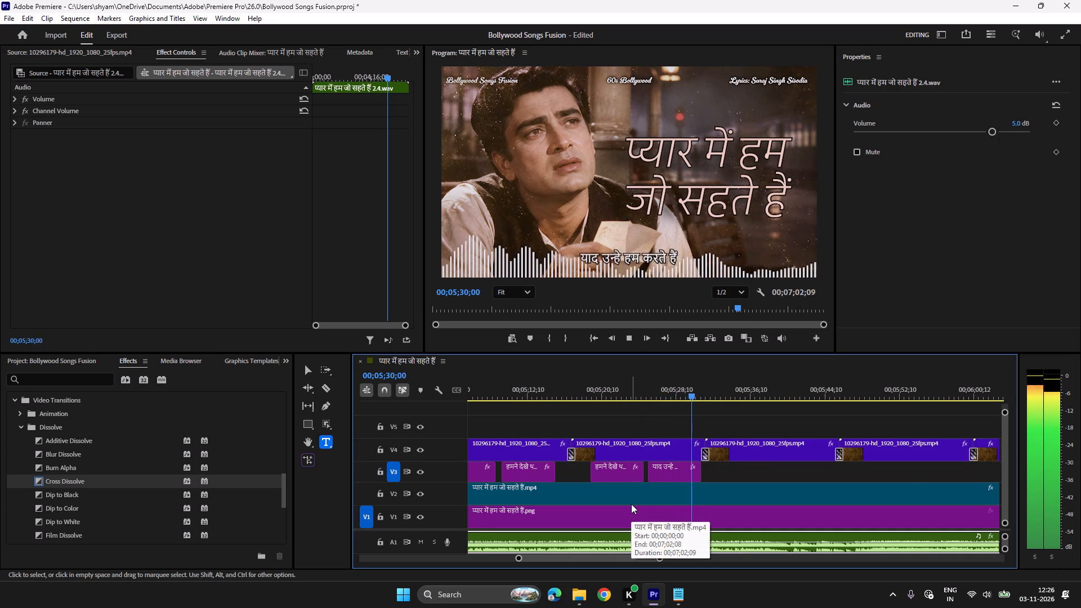
key("space")
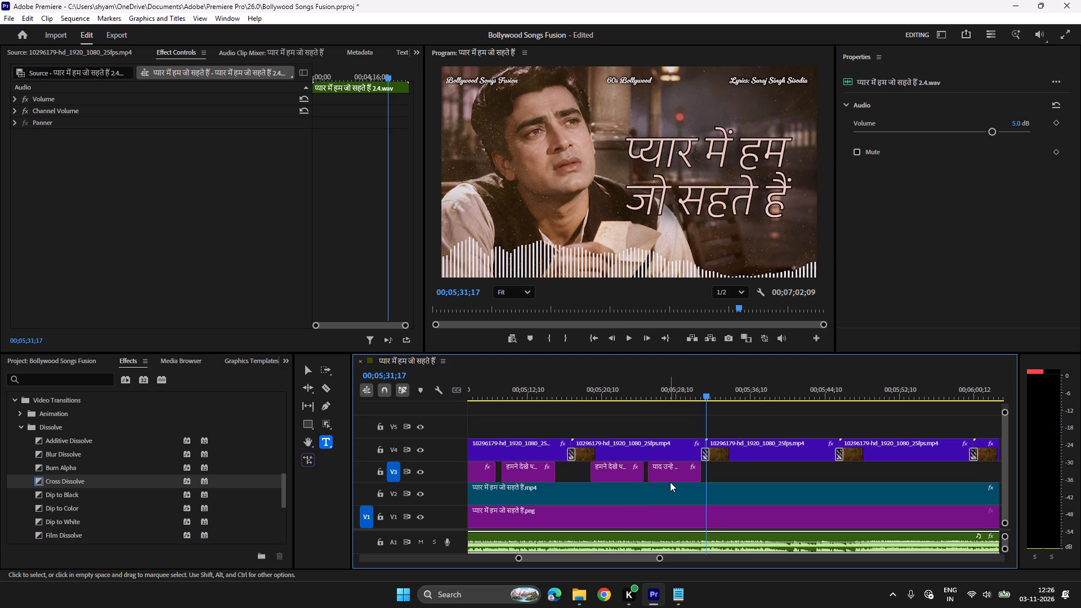
left_click(674, 476)
key("ctrl+c")
key("ctrl+v")
Play on to 00;05;38;05 and paste copies there of the earlier Mukhda clips प्यार में हम जो सहते हैं and उस दर्द को हम क्या कहते हैं.
left_click(708, 394)
key("space")
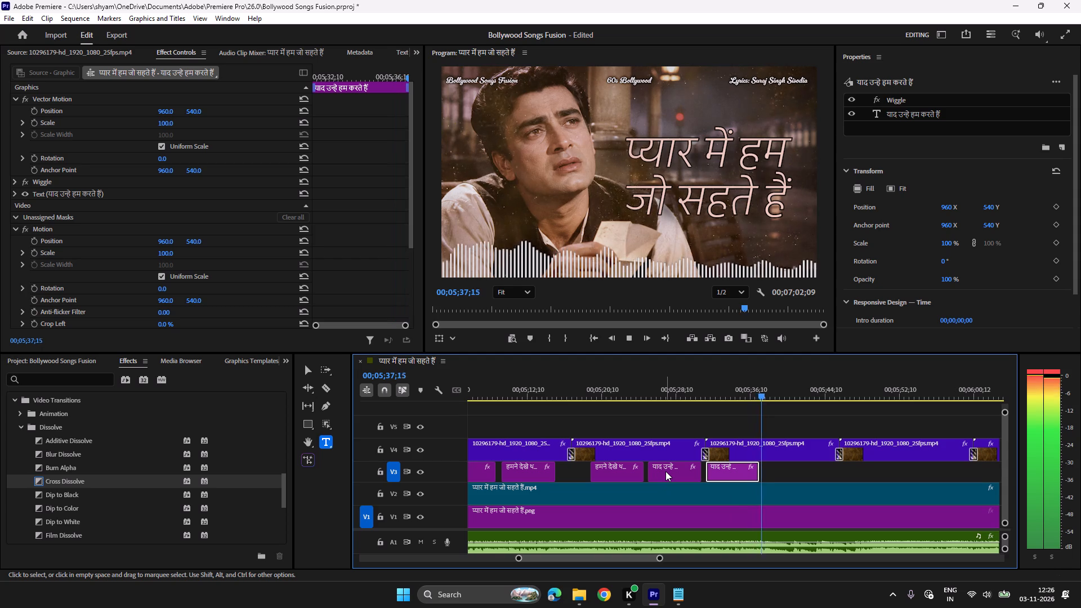
key("space")
key("space")
key("space")
scroll(665, 471, "up", 7)
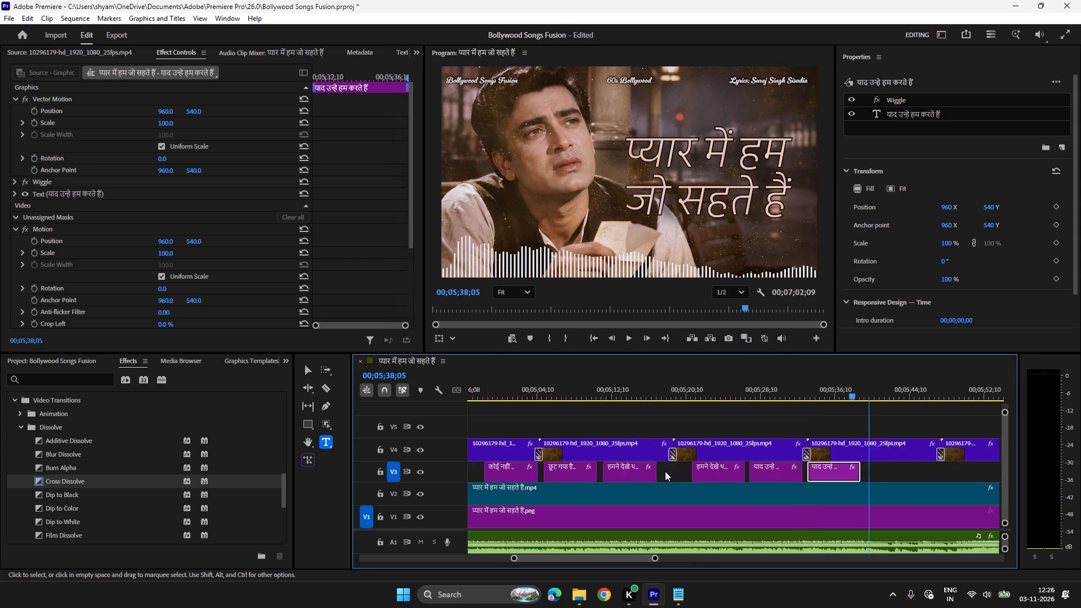
scroll(665, 471, "up", 20)
scroll(665, 471, "up", 19)
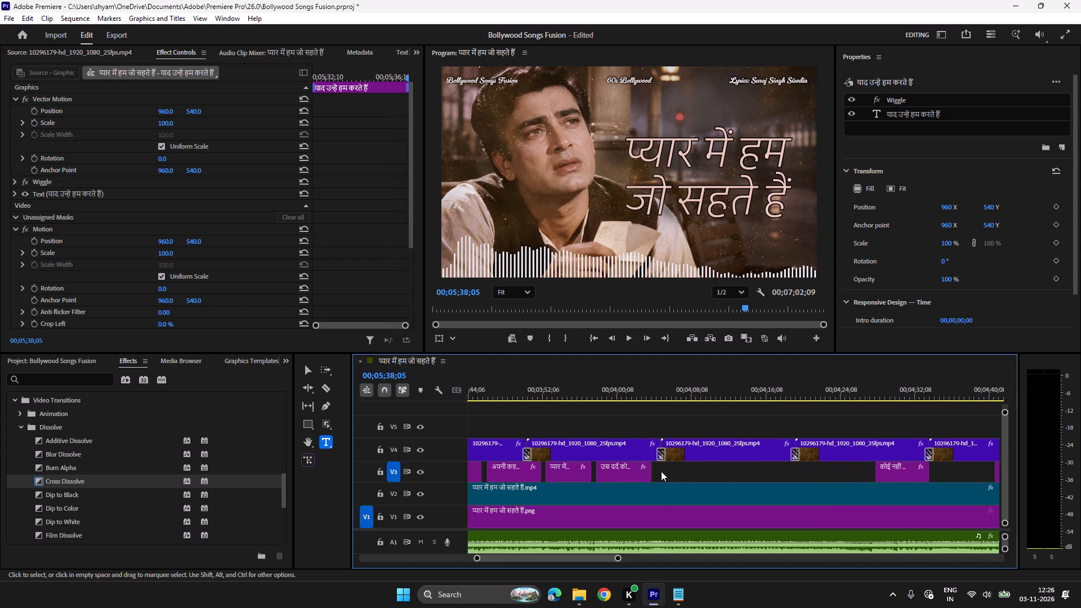
left_click(593, 475)
left_click(638, 479, "shift")
key("ctrl+c")
key("ctrl+v")
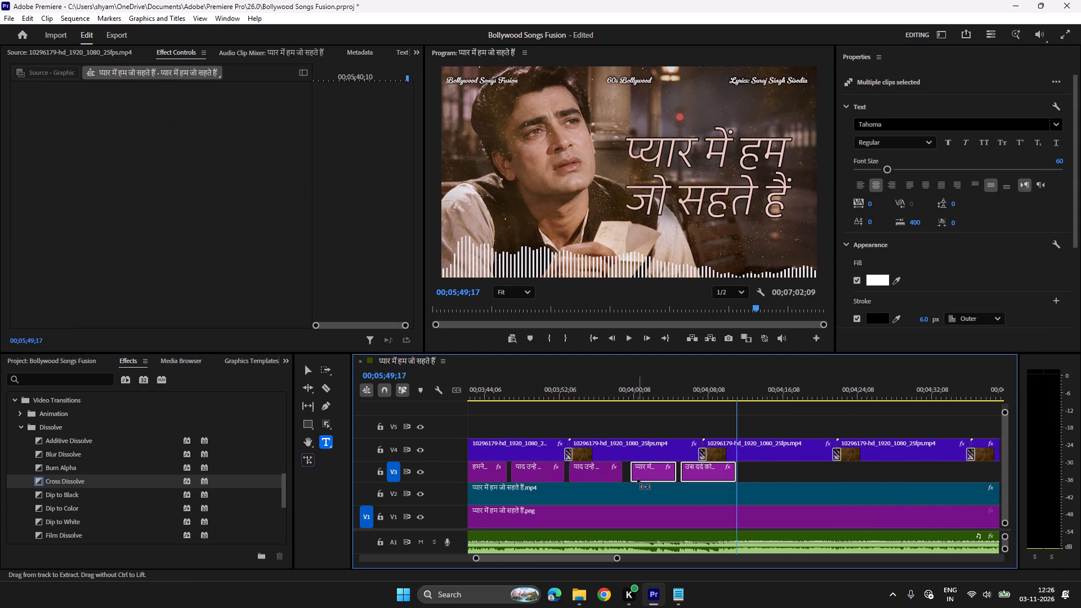
Play on past the pasted Mukhda clips and paste a copy of the प्यार में हम जो सहते हैं clip on V3 at 00;06;16;20.
left_click(628, 388)
key("space")
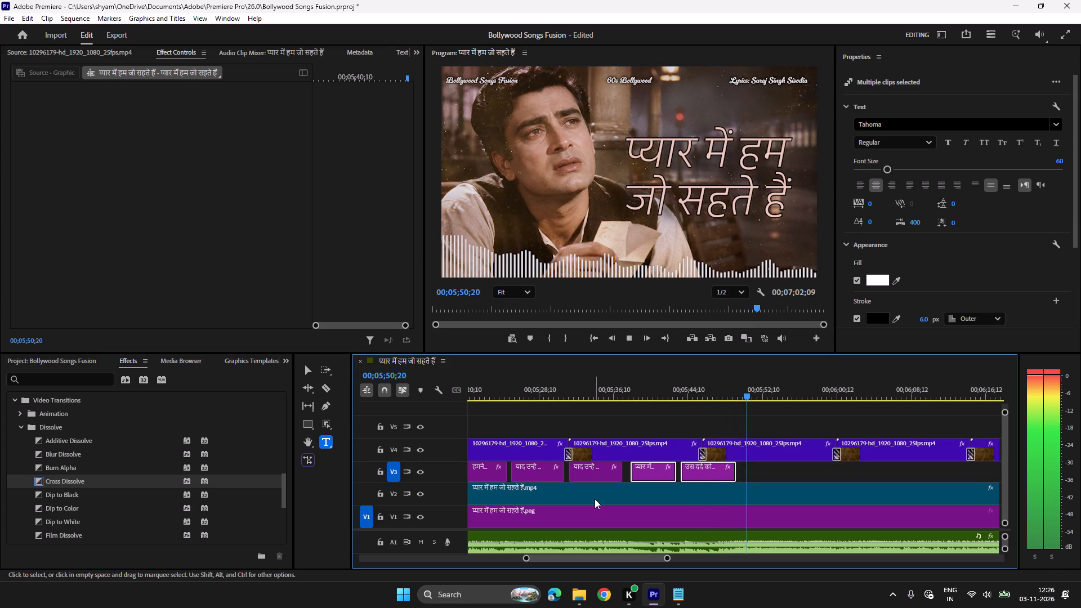
left_click(808, 471)
left_click(660, 475)
key("ctrl+c")
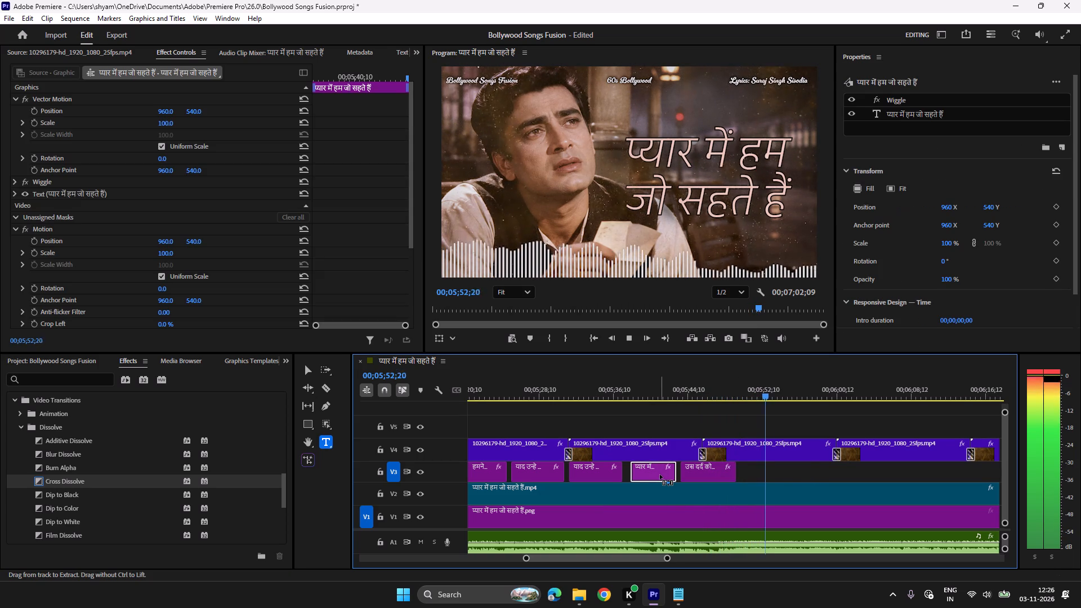
scroll(658, 475, "down", 8)
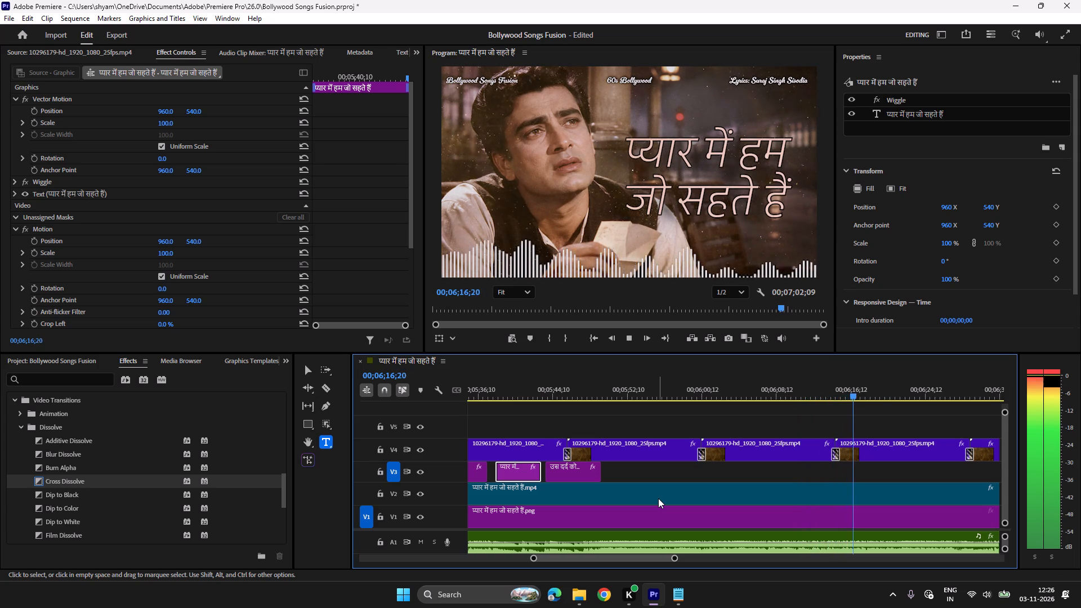
key("space")
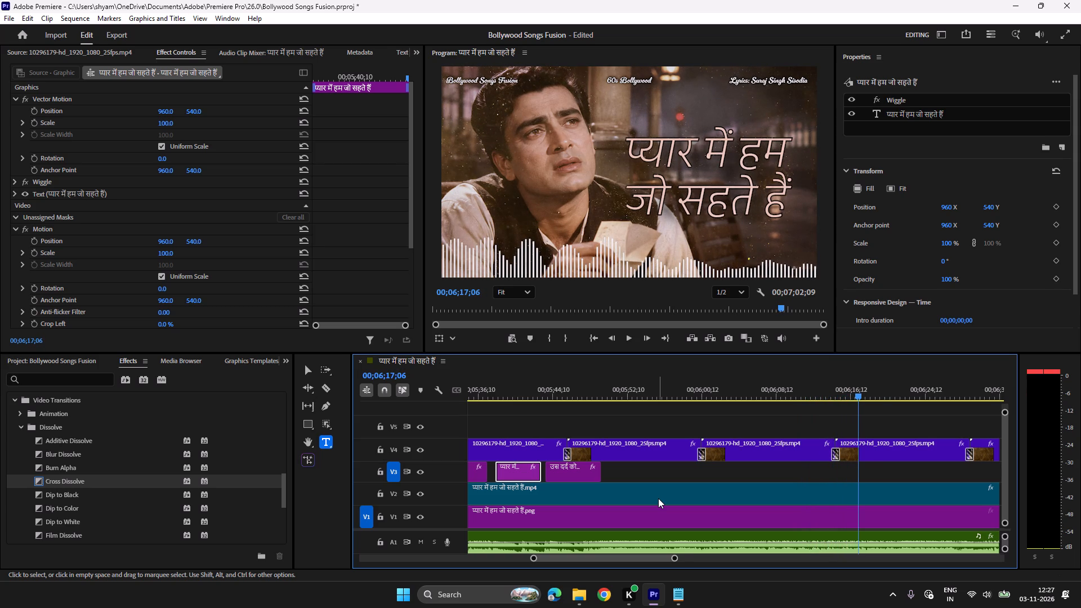
scroll(658, 498, "up", 4)
scroll(658, 498, "down", 10)
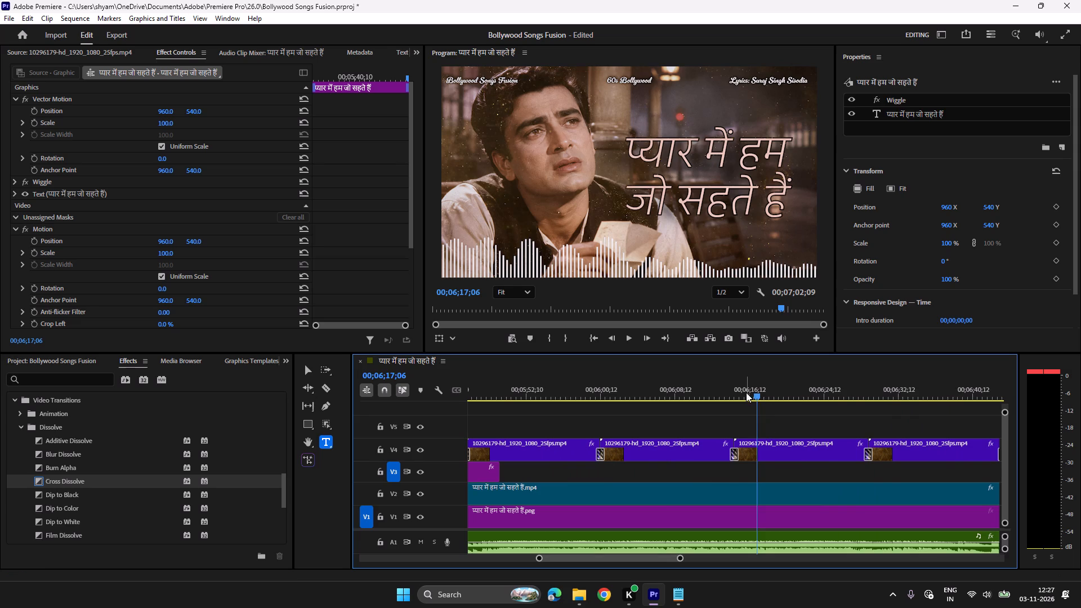
left_click(746, 392)
key("space")
key("space")
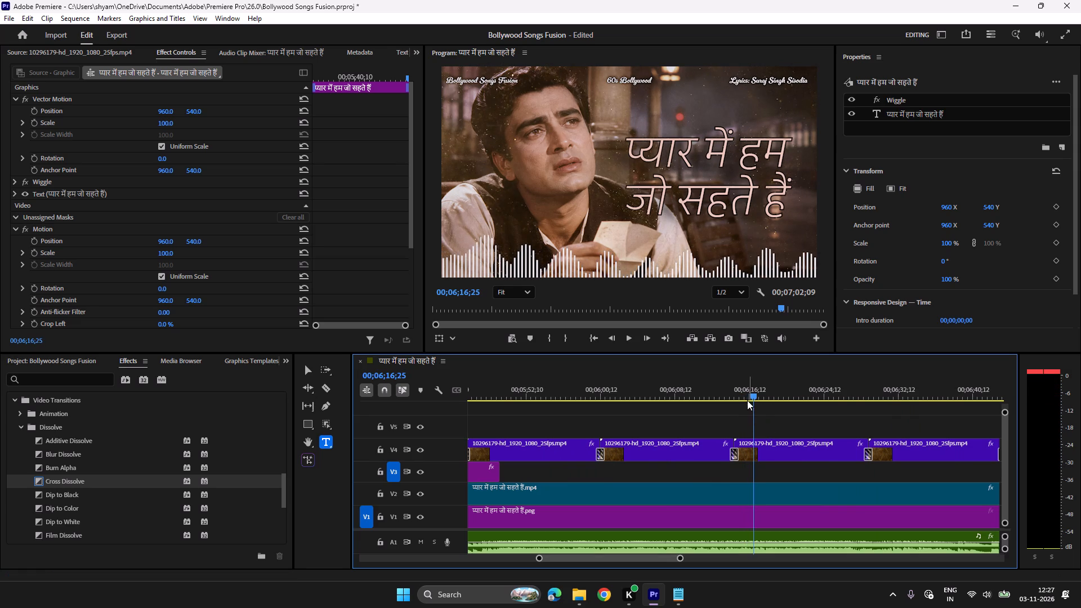
left_click(746, 393)
key("space")
key("space")
key("ctrl+v")
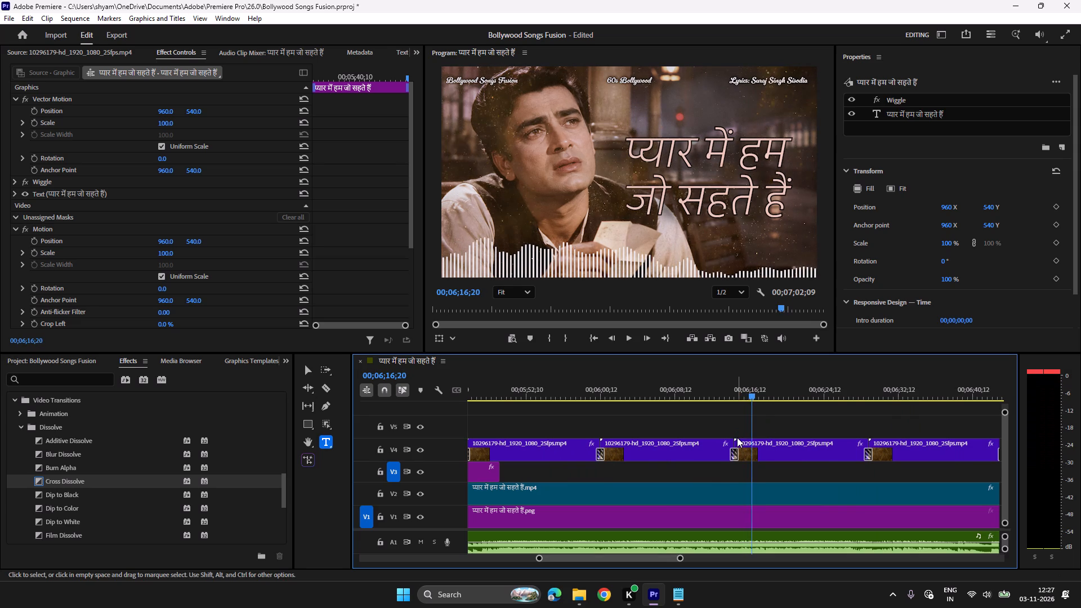
Replace the newly pasted clip's text with the line सदियों की कहानी दर्द भरी from the Final Mukhda lyrics in Notepad.
left_click(678, 594)
scroll(703, 415, "down", 4)
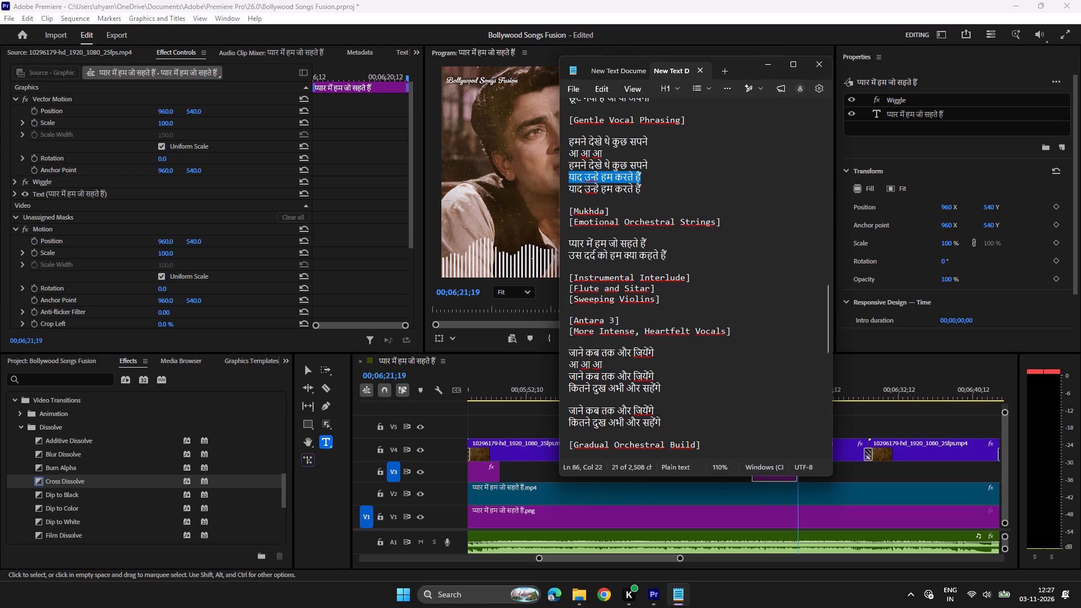
scroll(685, 380, "down", 7)
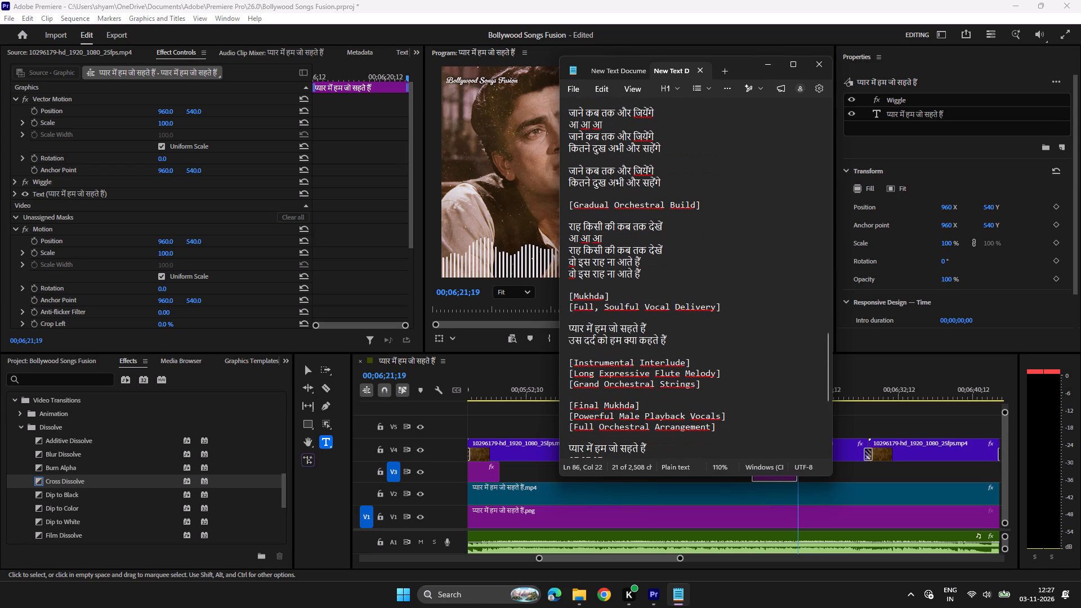
scroll(685, 380, "up", 2)
scroll(685, 380, "down", 5)
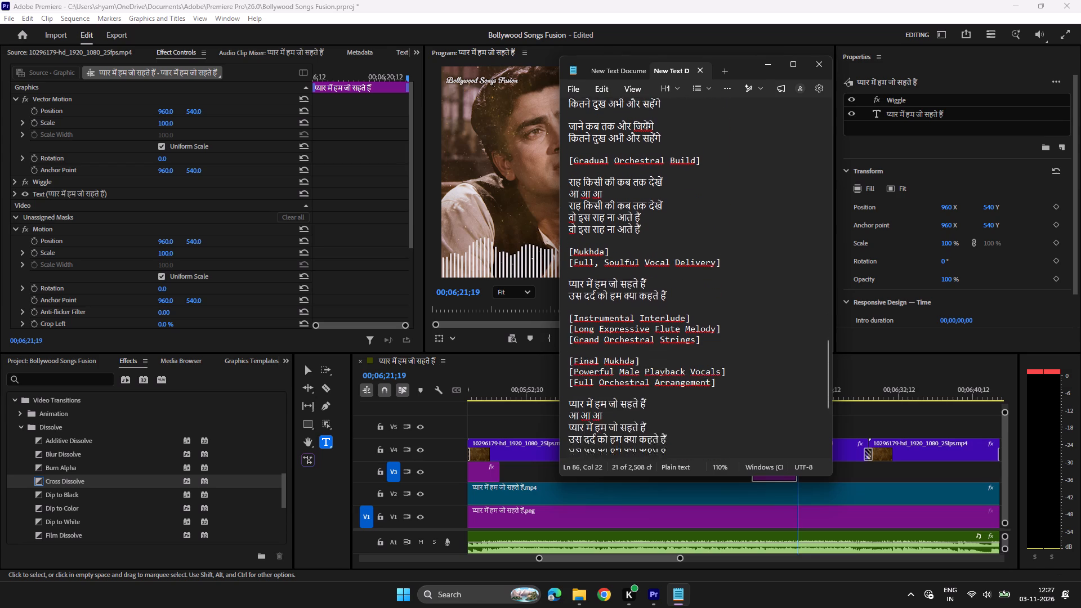
scroll(685, 380, "down", 3)
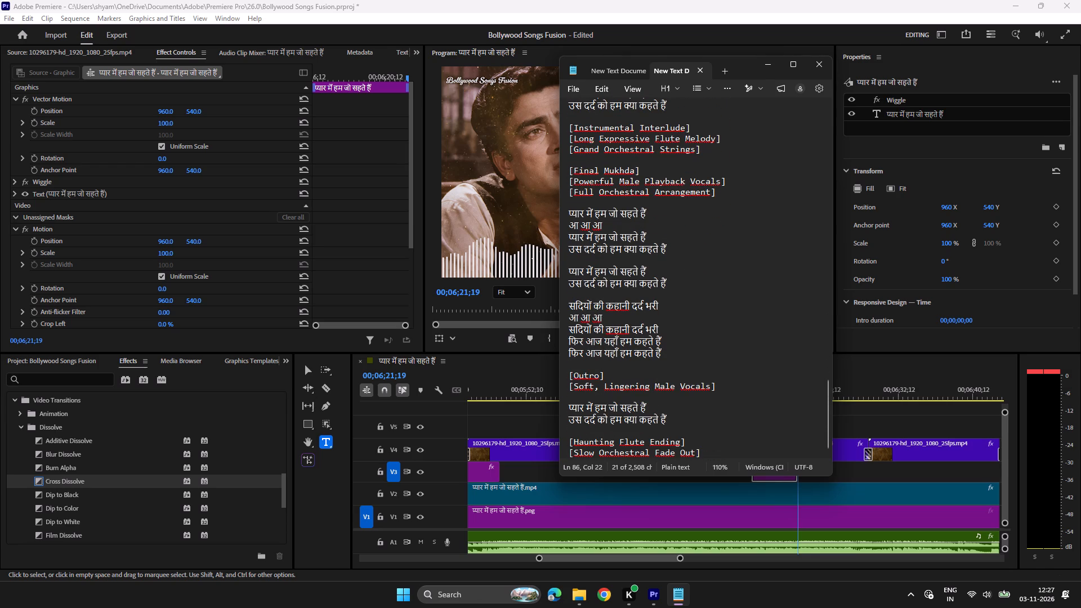
left_click_drag(660, 303, 568, 305)
key("ctrl+c")
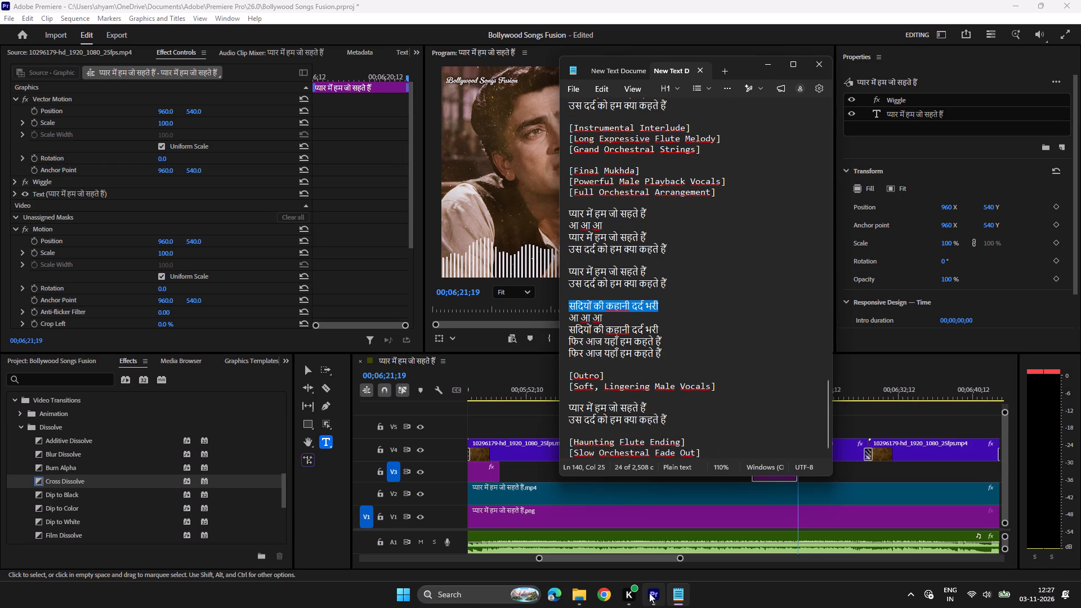
left_click(650, 594)
left_click(763, 380)
left_click(627, 261)
key("ctrl+a")
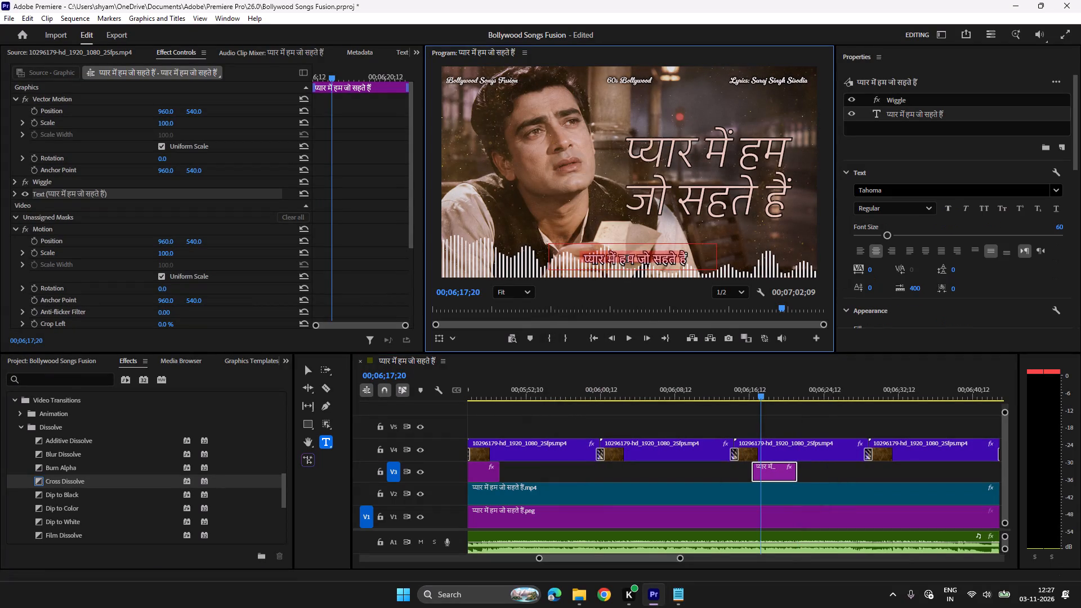
key("ctrl+v")
Listen through the सदियों की कहानी दर्द भरी clip and paste a copy of it on V3 at 00;06;22;24.
left_click(744, 392)
key("space")
scroll(730, 405, "down", 5)
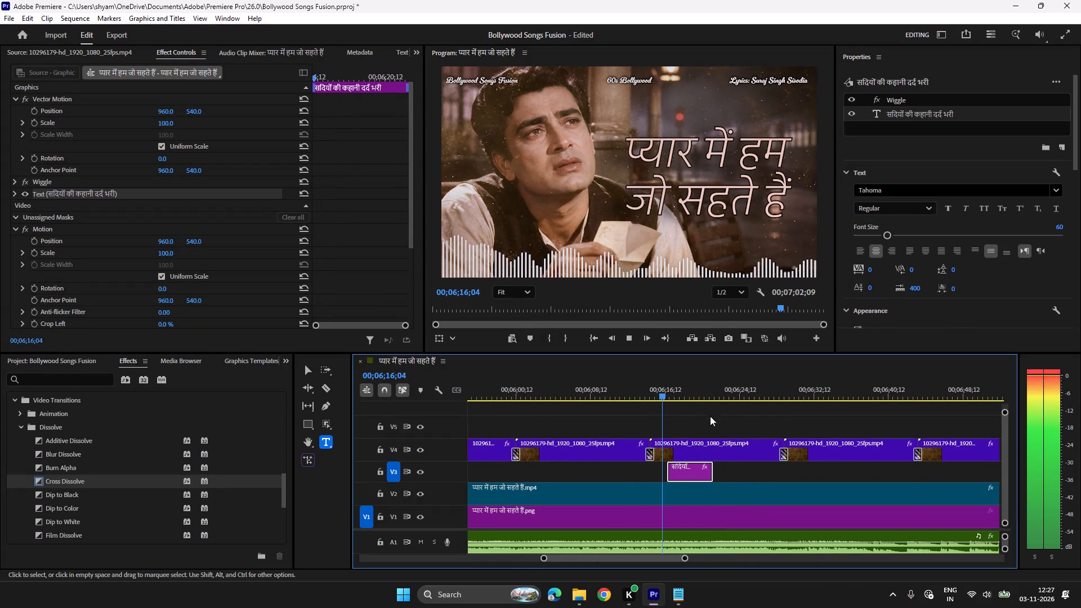
scroll(729, 471, "down", 3)
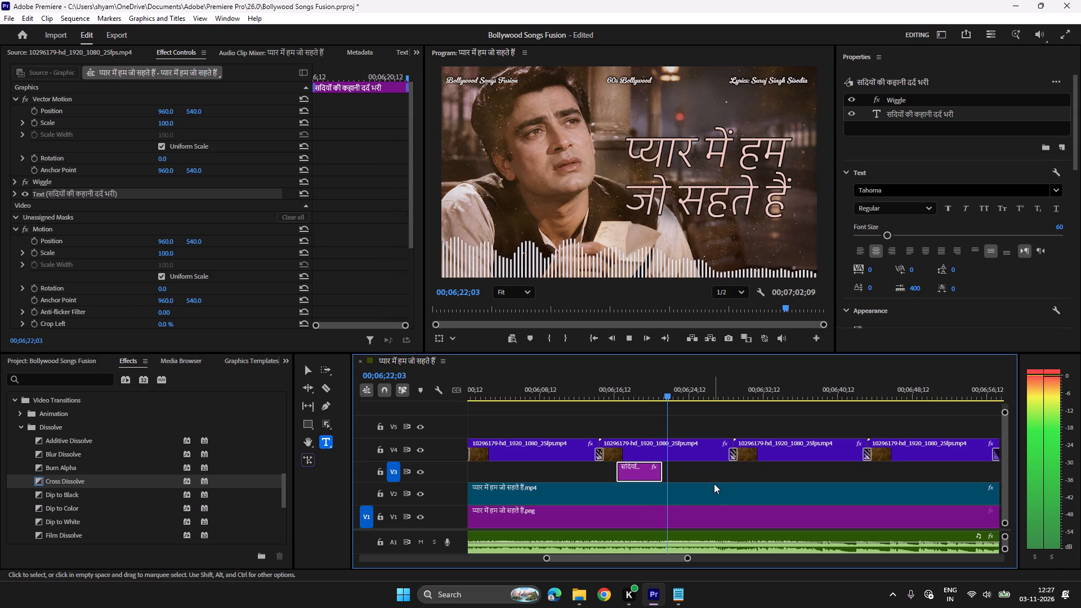
key("space")
key("space")
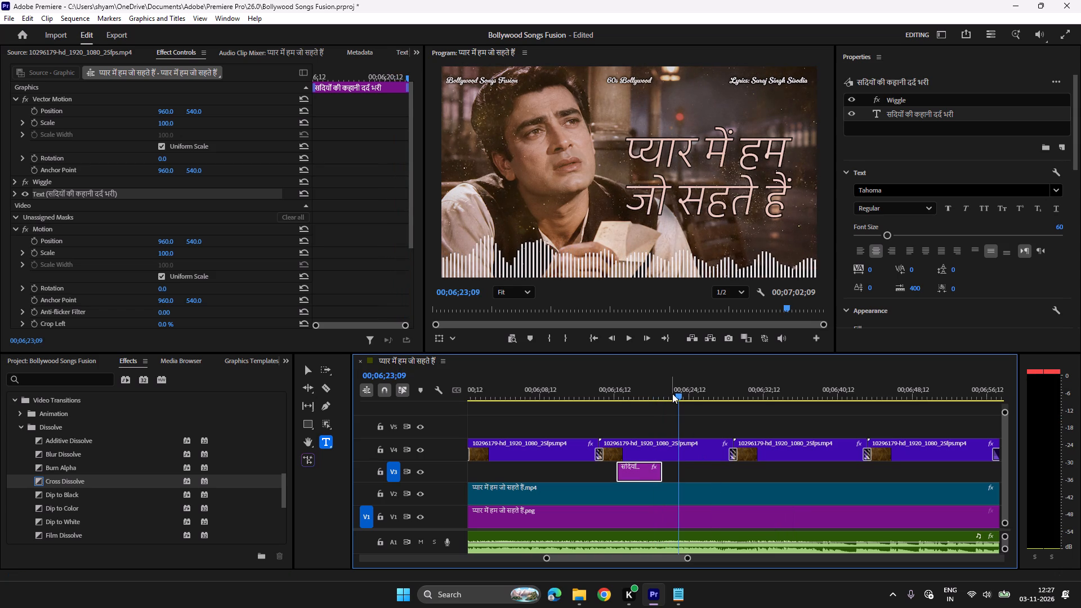
left_click(673, 394)
key("space")
key("space")
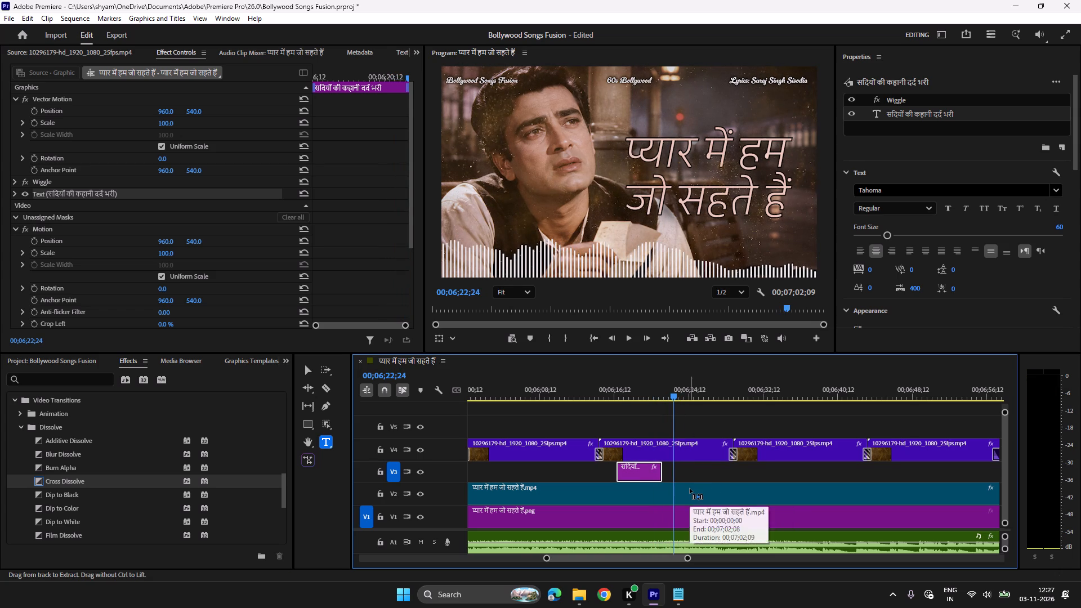
key("ctrl+c")
key("ctrl+v")
Play through the second सदियों की कहानी दर्द भरी clip and paste another copy on V3 at about 00;06;28;19.
left_click(668, 395)
key("space")
scroll(713, 489, "down", 3)
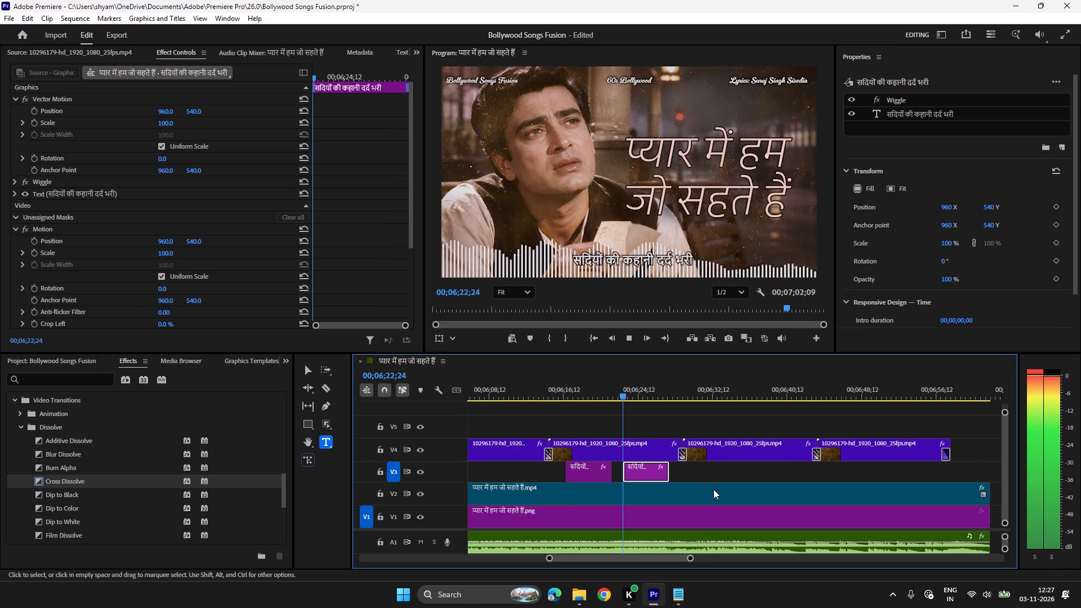
scroll(714, 489, "down", 2)
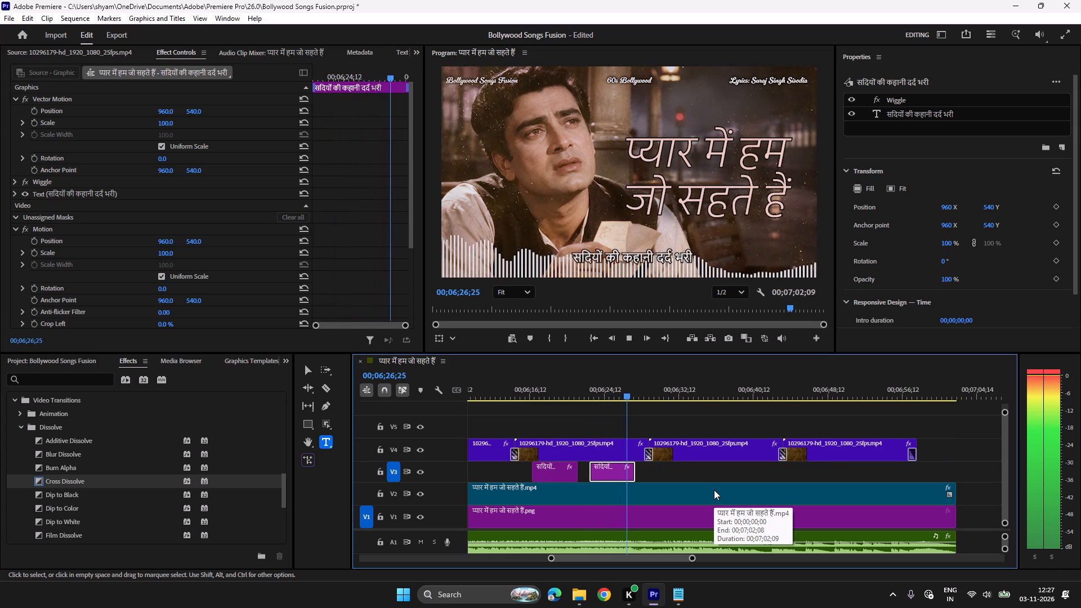
key("space")
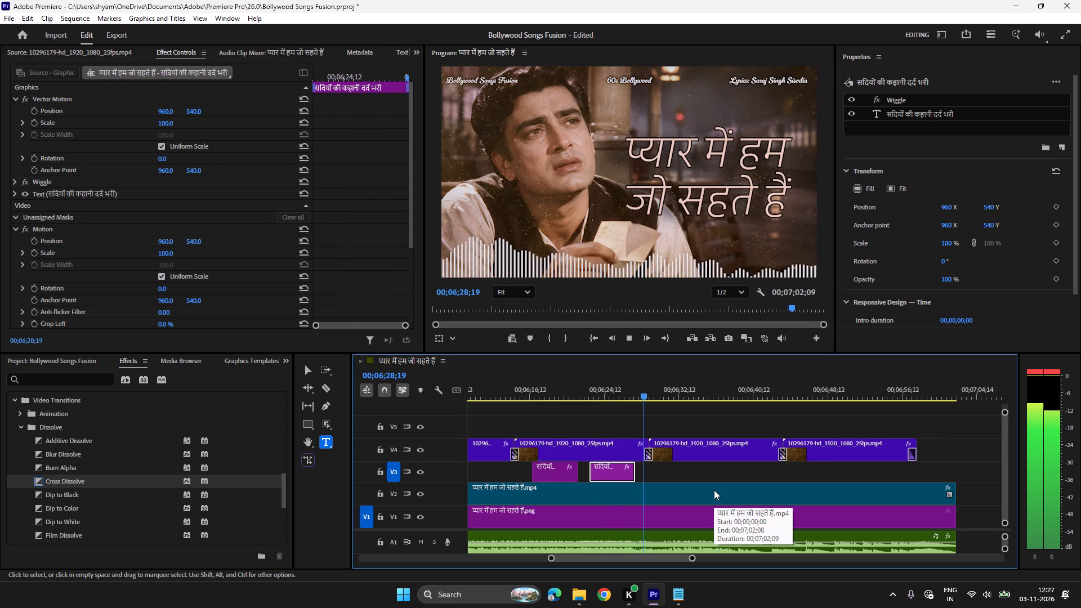
key("ctrl+c")
key("ctrl+v")
Replace the third सदियों की कहानी दर्द भरी clip's text with the line फिर आज यहाँ हम कहते हैं from Notepad.
left_click(673, 602)
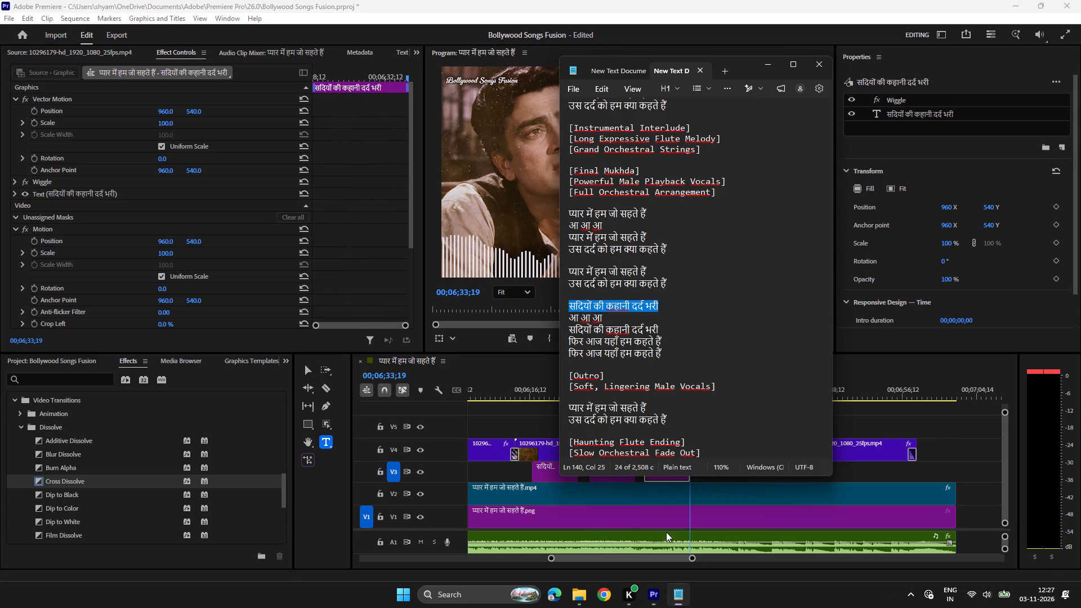
scroll(652, 393, "down", 1)
left_click_drag(668, 339, 559, 338)
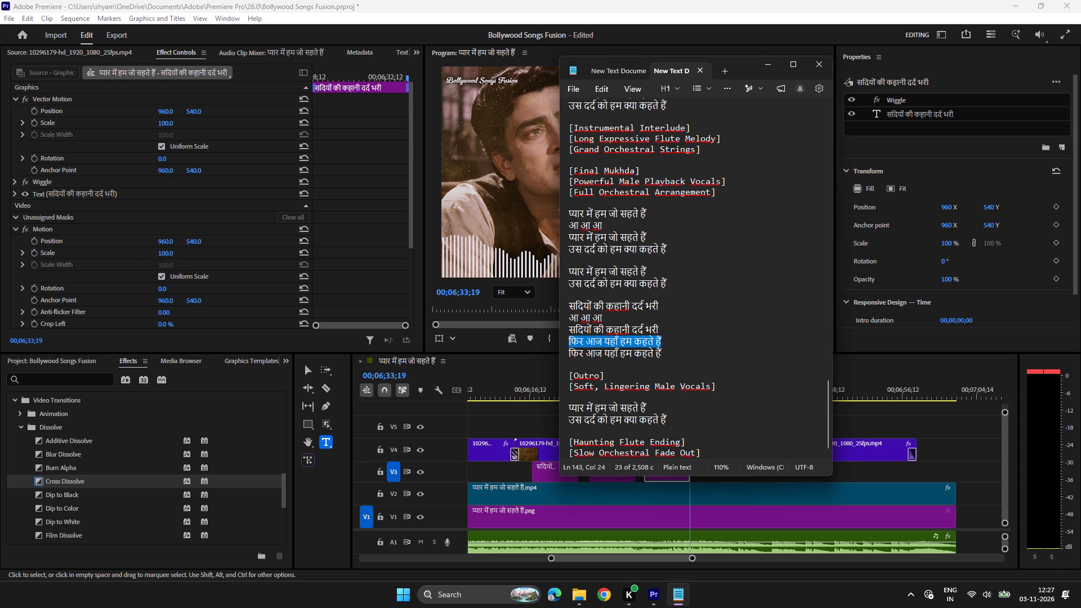
key("ctrl+c")
left_click(649, 596)
left_click(661, 391)
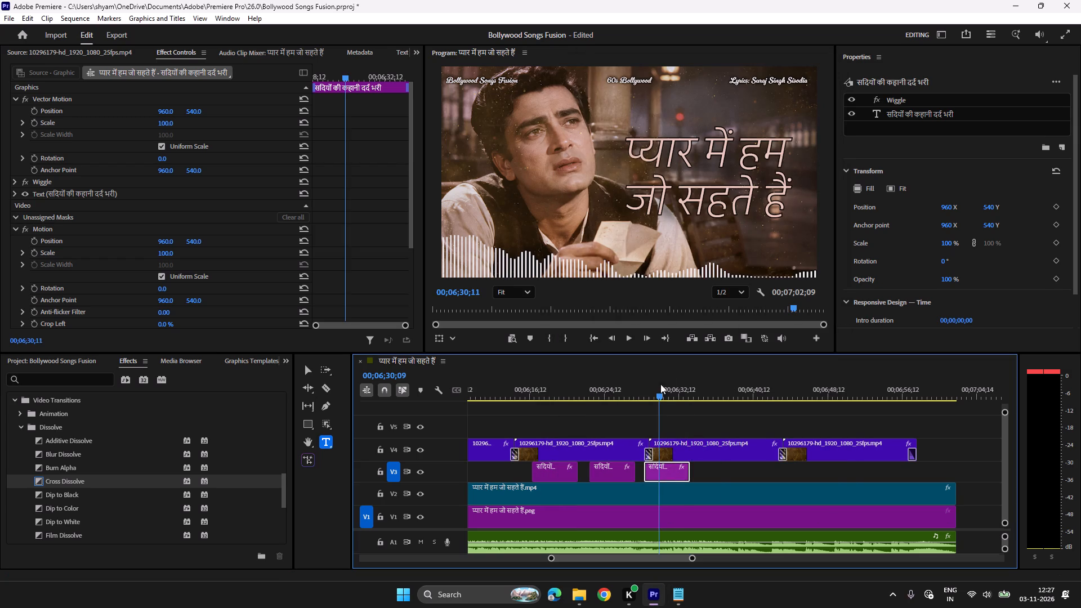
left_click(625, 252)
key("ctrl+a")
key("ctrl+v")
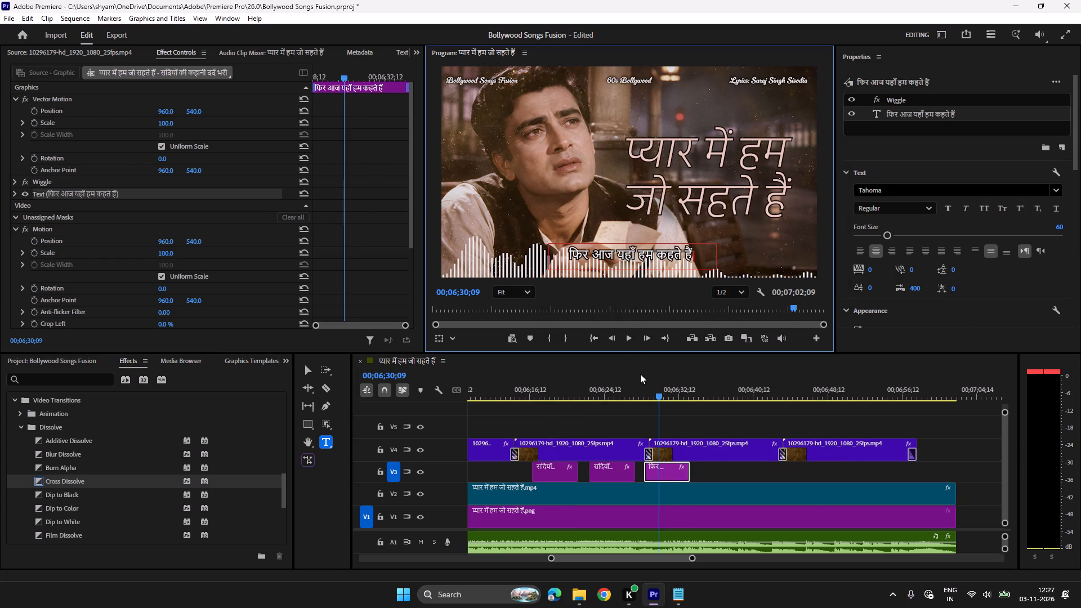
Listen to the फिर आज यहाँ हम कहते हैं clip and extend its end slightly to match the vocals.
left_click(642, 385)
key("space")
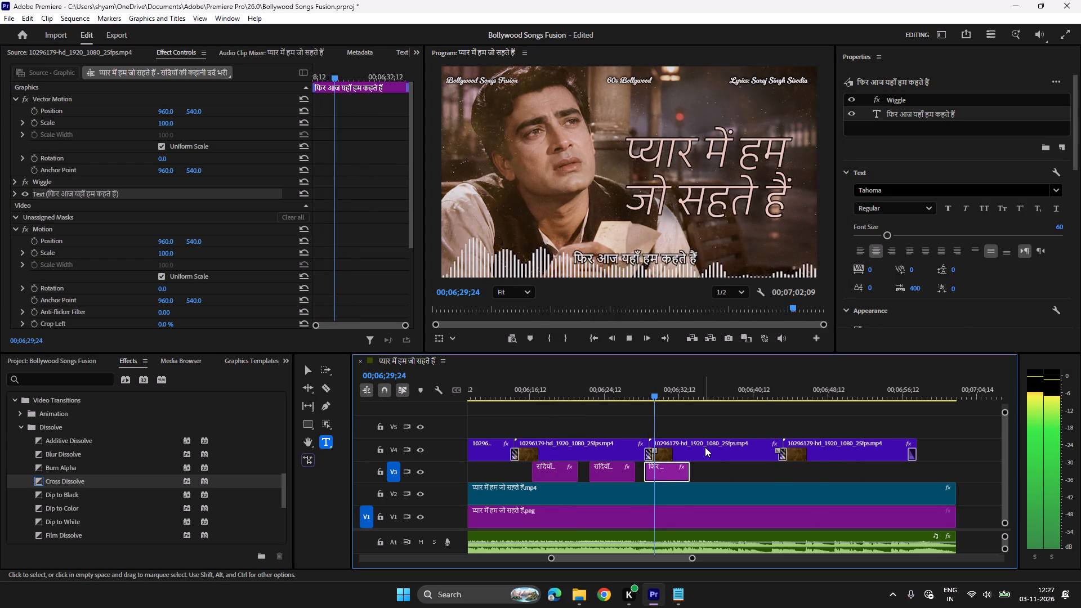
scroll(685, 497, "down", 2)
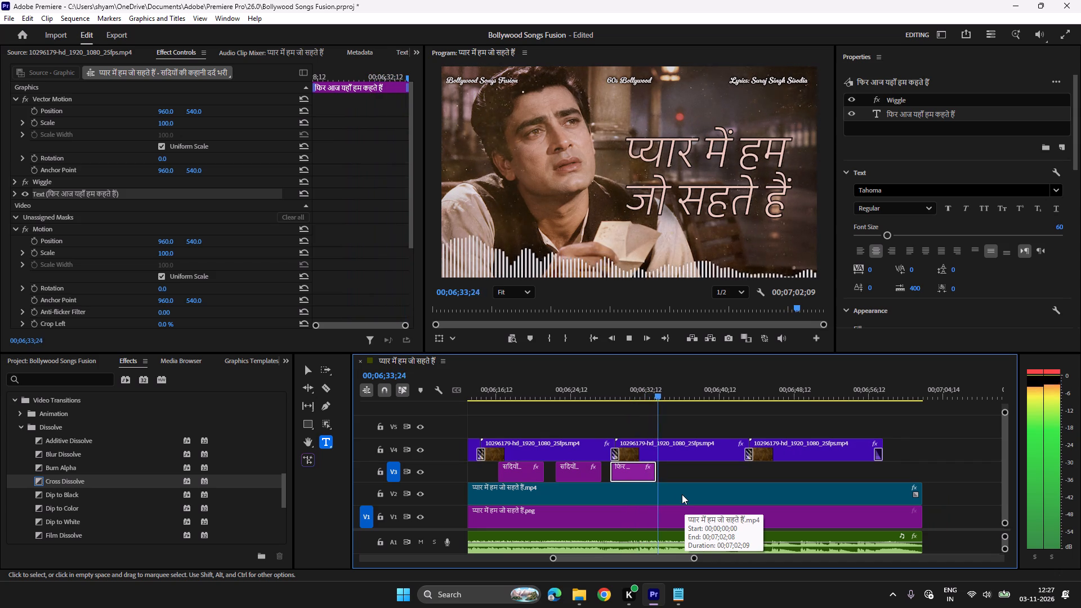
key("space")
left_click_drag(653, 472, 662, 474)
Find where the line repeats and paste a copy of the फिर आज यहाँ हम कहते हैं clip there on V3.
key("space")
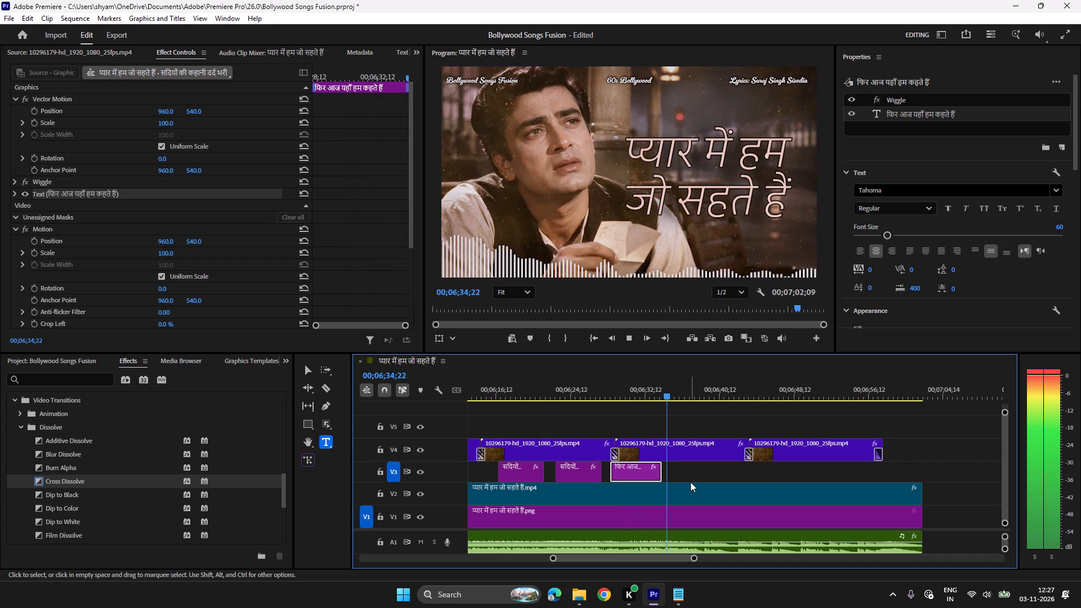
key("space")
left_click(664, 392)
key("space")
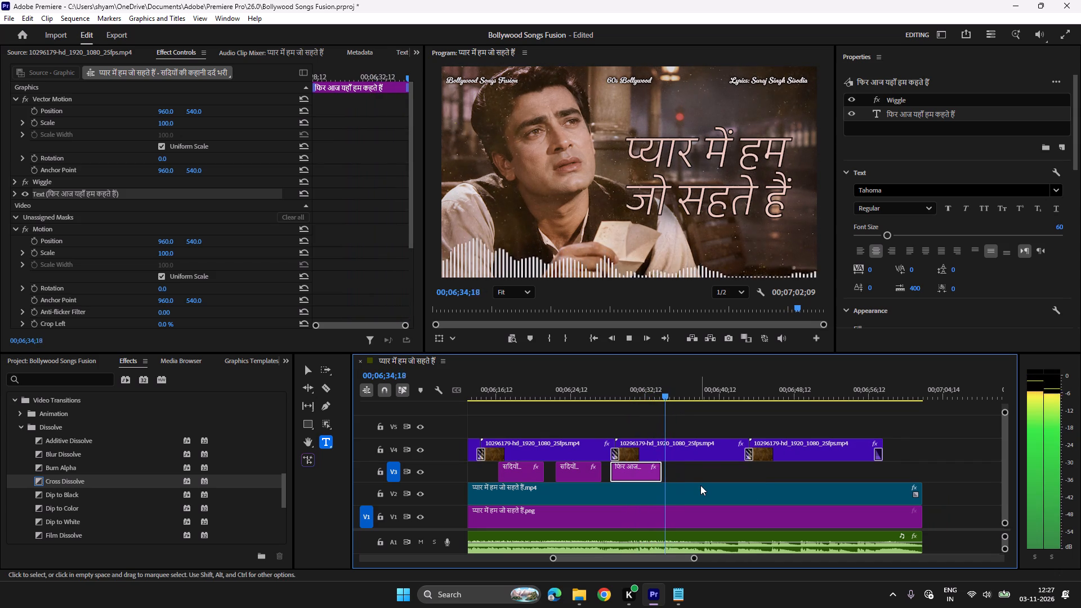
key("space")
key("ctrl+c")
key("ctrl+v")
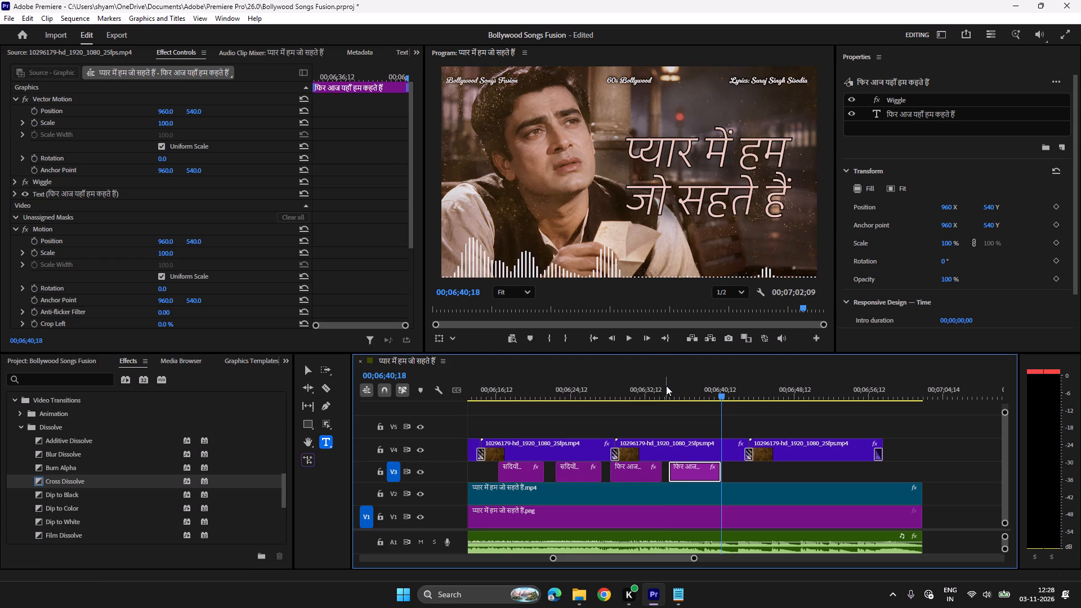
Listen to the second फिर आज यहाँ हम कहते हैं clip and extend its end slightly to match the vocals.
left_click(665, 386)
key("space")
scroll(703, 512, "down", 4)
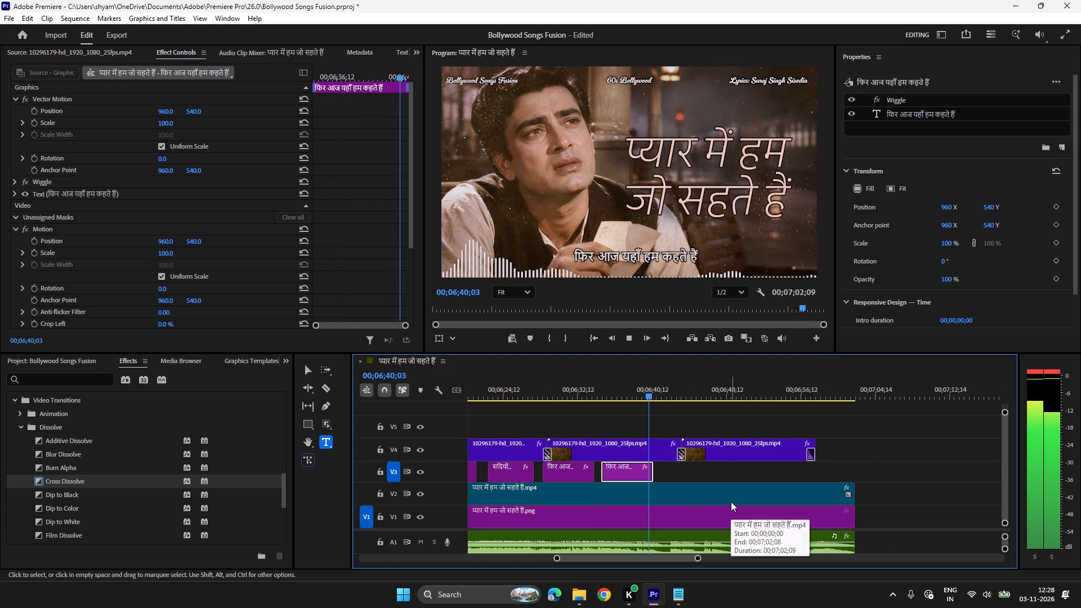
key("space")
left_click(651, 472)
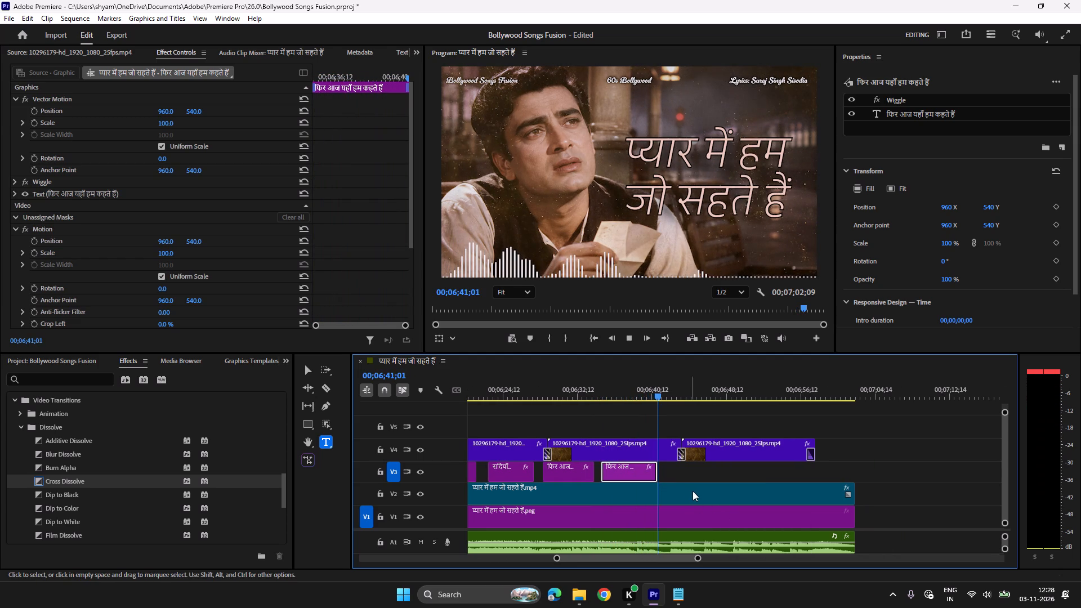
Play on to 00;06;42;15 and paste copies there of the earlier clips प्यार में हम जो सहते हैं and उस दर्द को हम क्या कहते हैं.
key("space")
key("space")
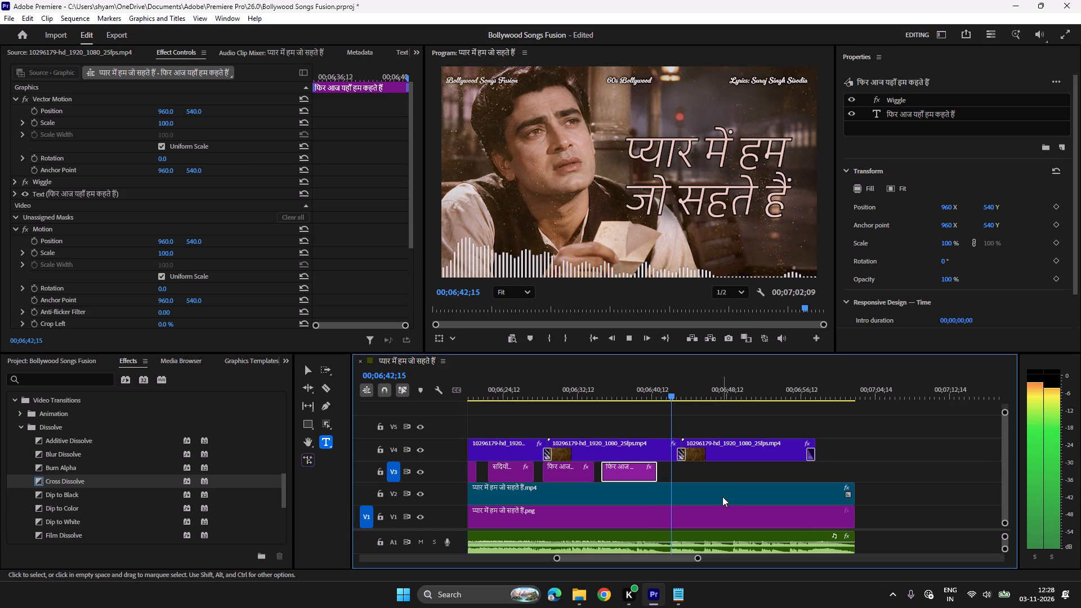
scroll(722, 497, "up", 20)
scroll(722, 497, "up", 6)
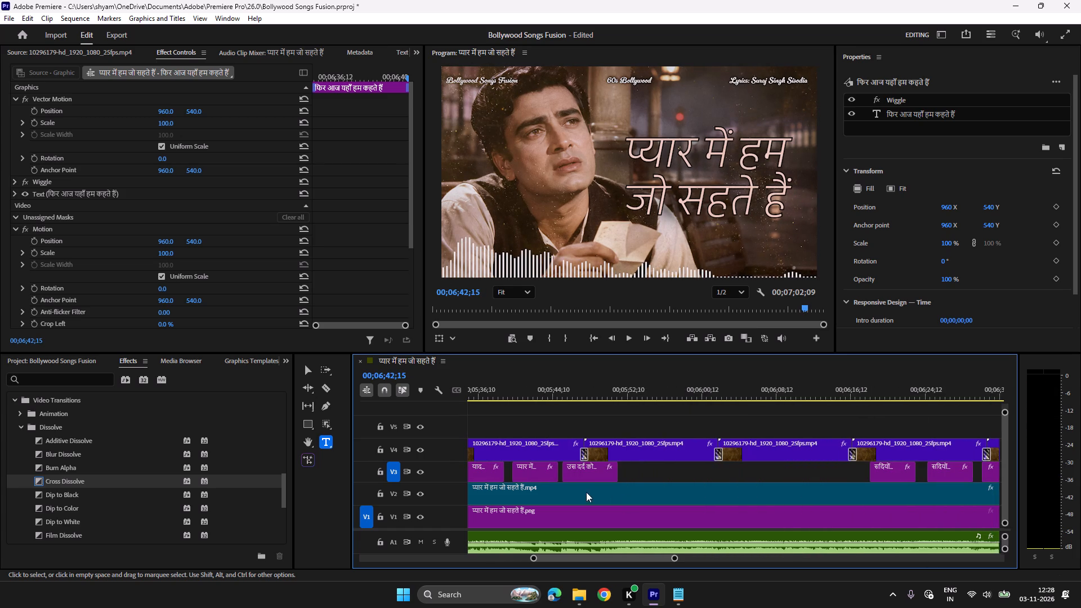
left_click(534, 479)
left_click(593, 477, "shift")
key("ctrl+c")
key("ctrl+v")
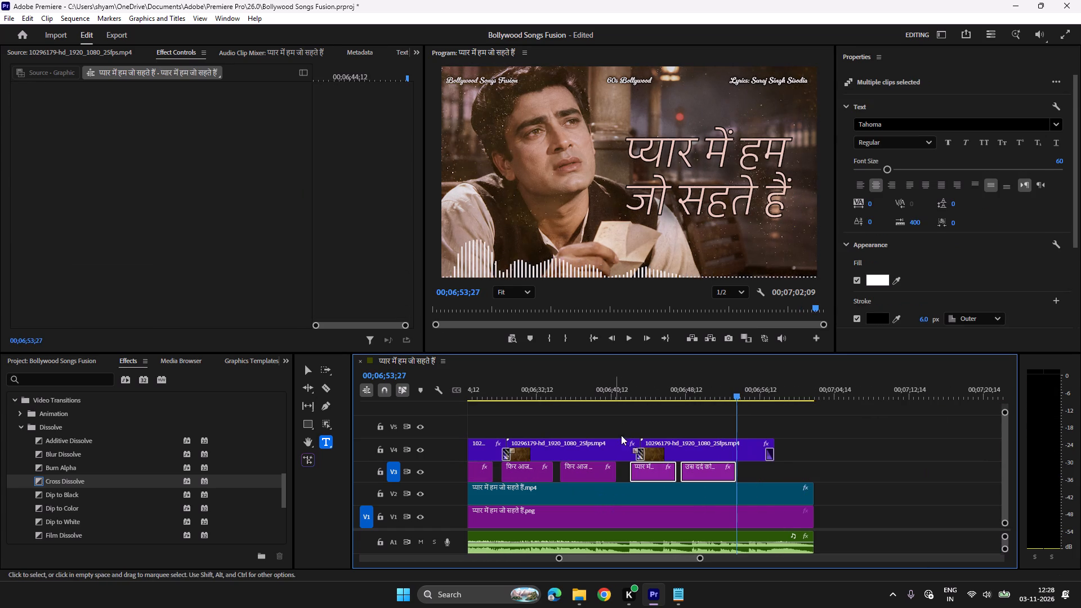
Listen to the last प्यार में हम जो सहते हैं caption, move the following caption out of the way and extend its end to 00;06;48;13.
left_click(624, 390)
key("space")
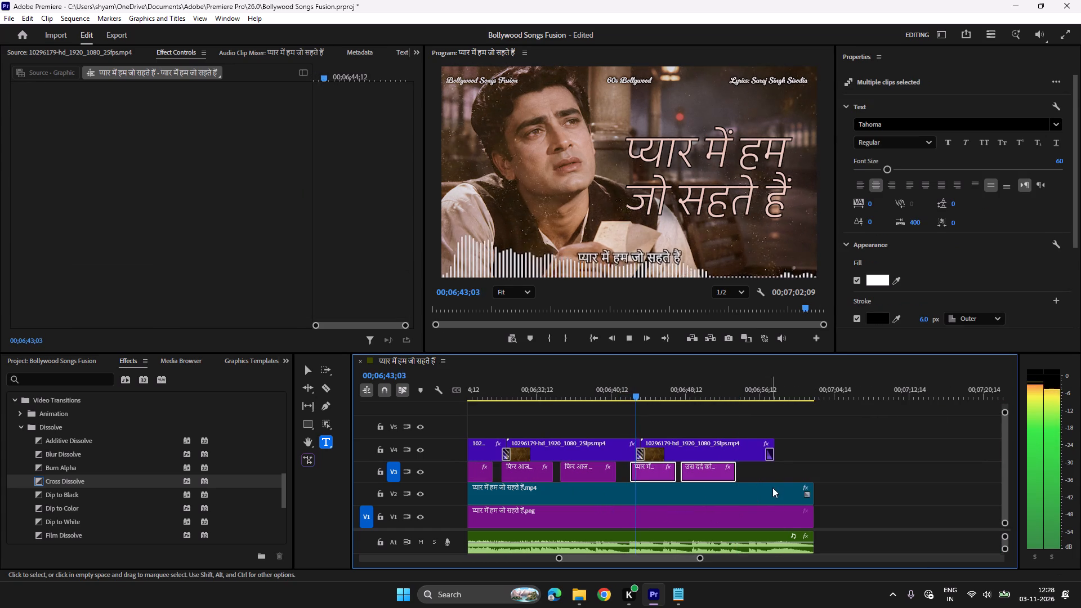
left_click(774, 475)
left_click_drag(705, 477, 814, 476)
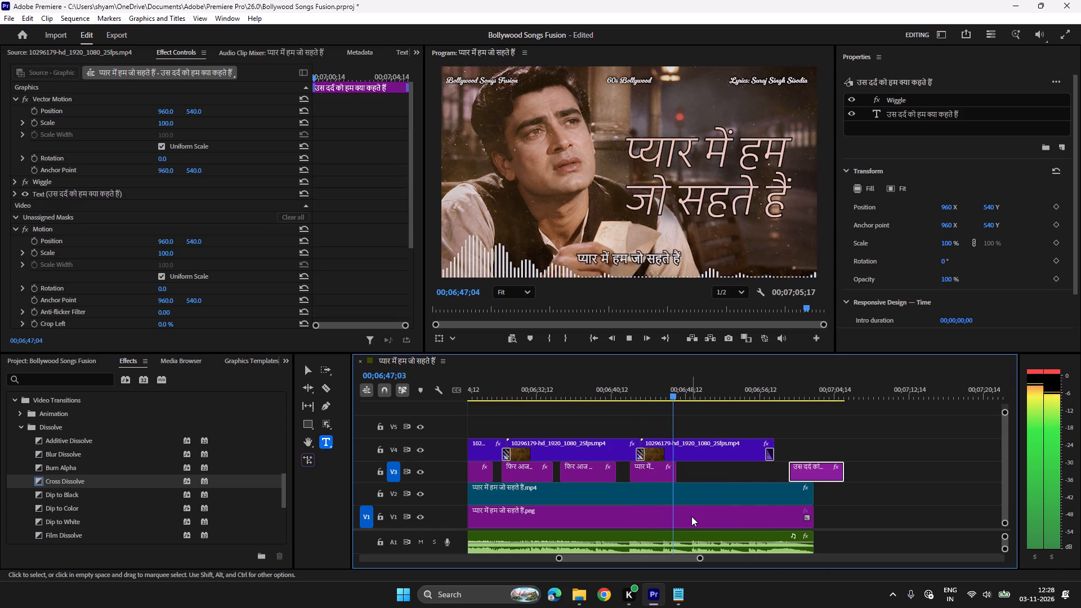
key("space")
left_click_drag(673, 475, 679, 475)
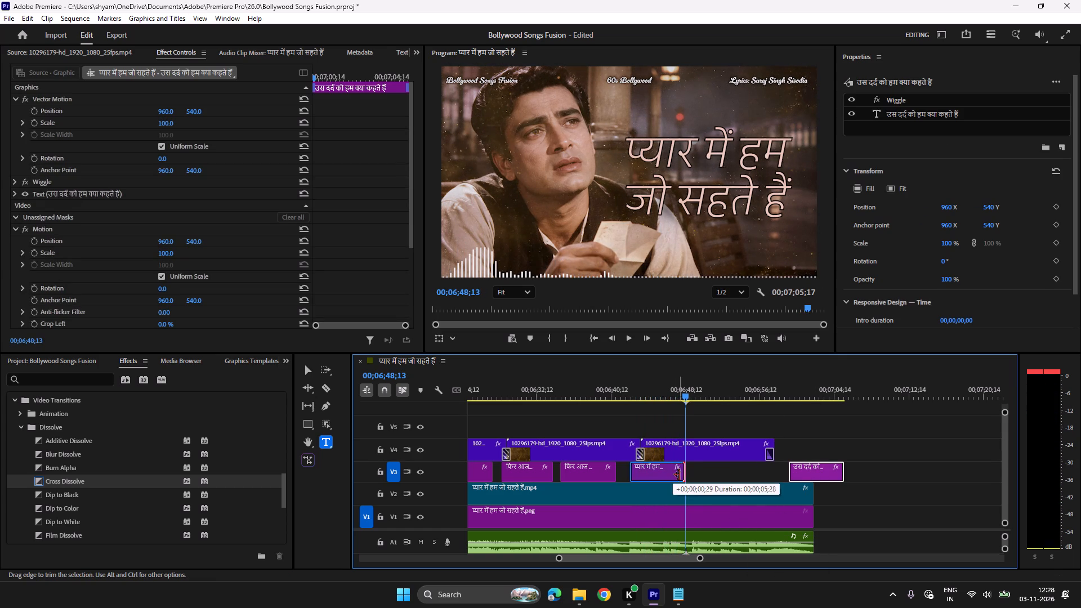
left_click_drag(679, 475, 680, 475)
Move the last उस दर्द को हम क्या कहते हैं caption to start at 00;06;49;13 and extend it to the end of the V4 clip.
key("space")
key("space")
left_click_drag(810, 473, 798, 471)
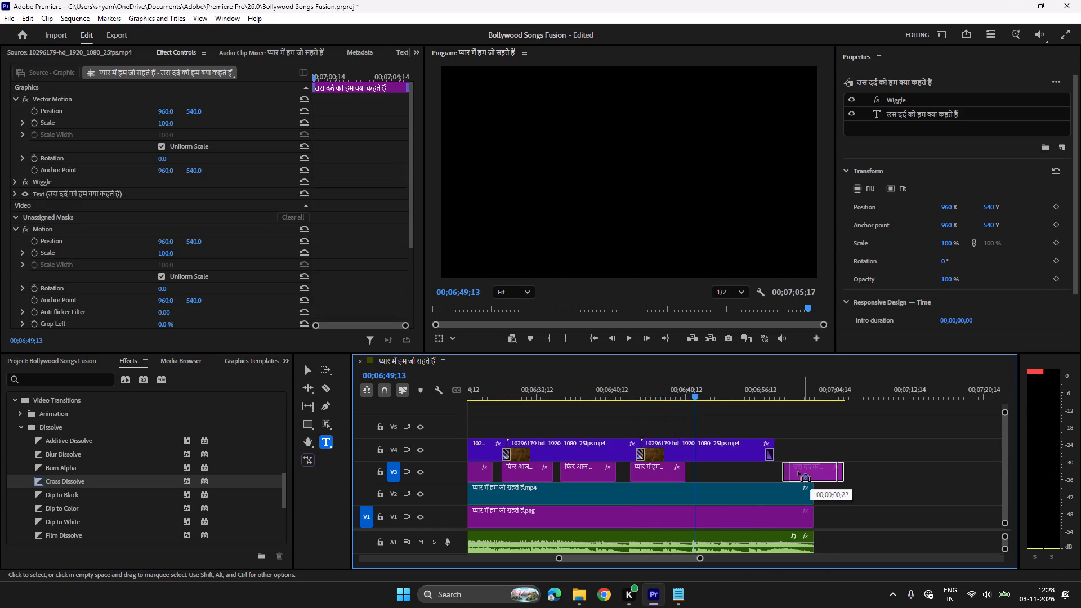
left_click_drag(798, 471, 717, 473)
key("space")
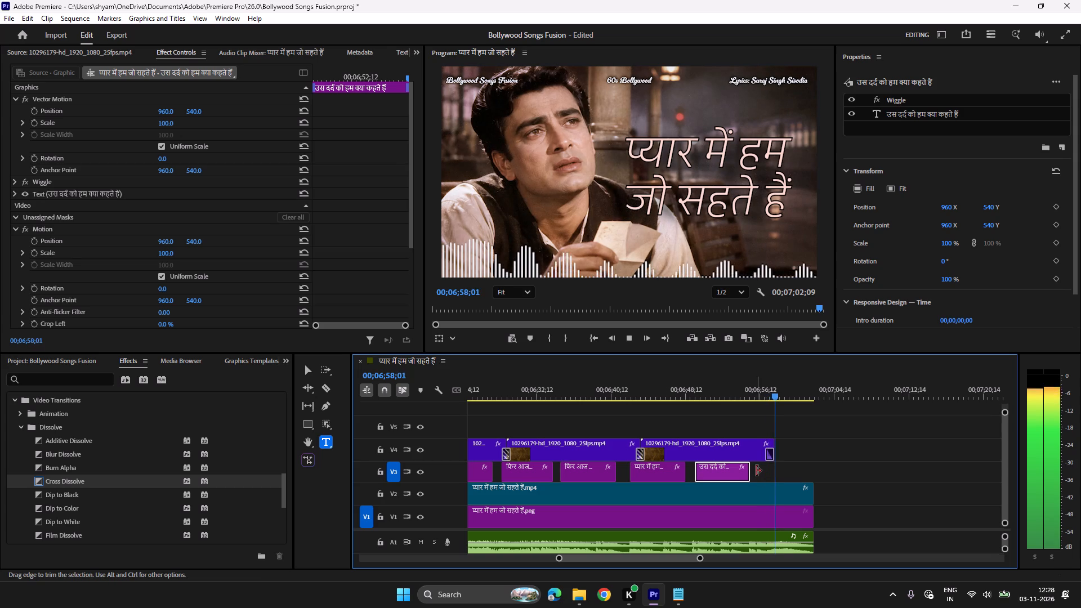
key("space")
left_click_drag(746, 471, 770, 471)
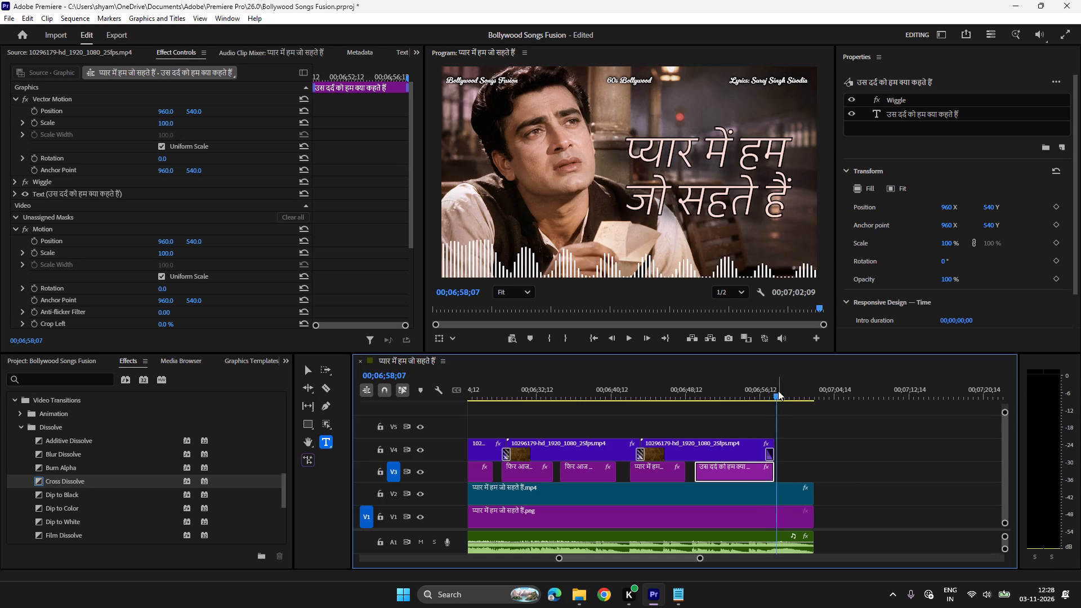
left_click(760, 390)
key("space")
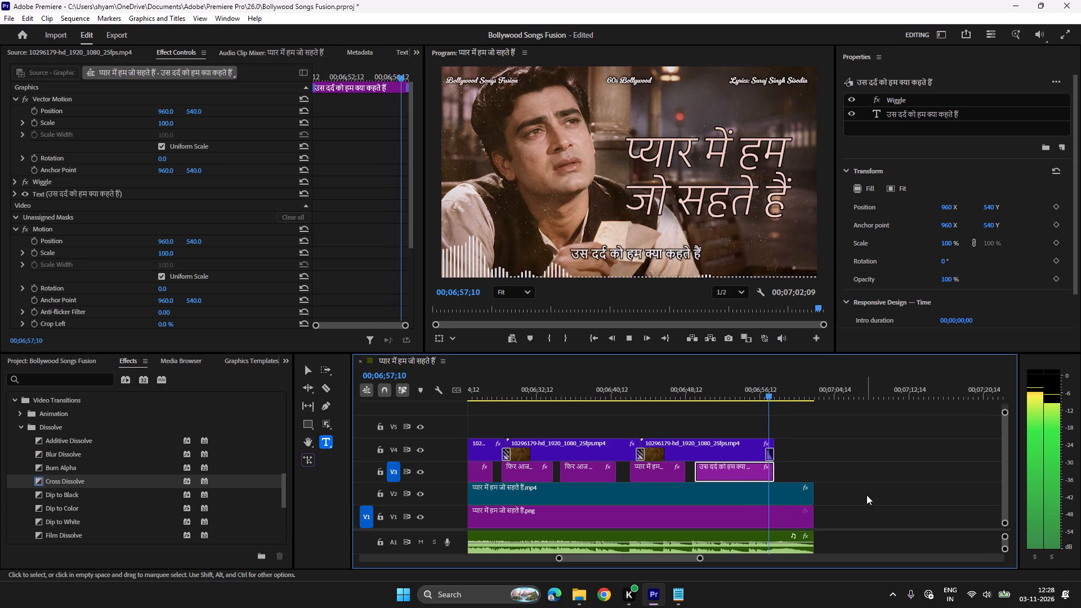
key("space")
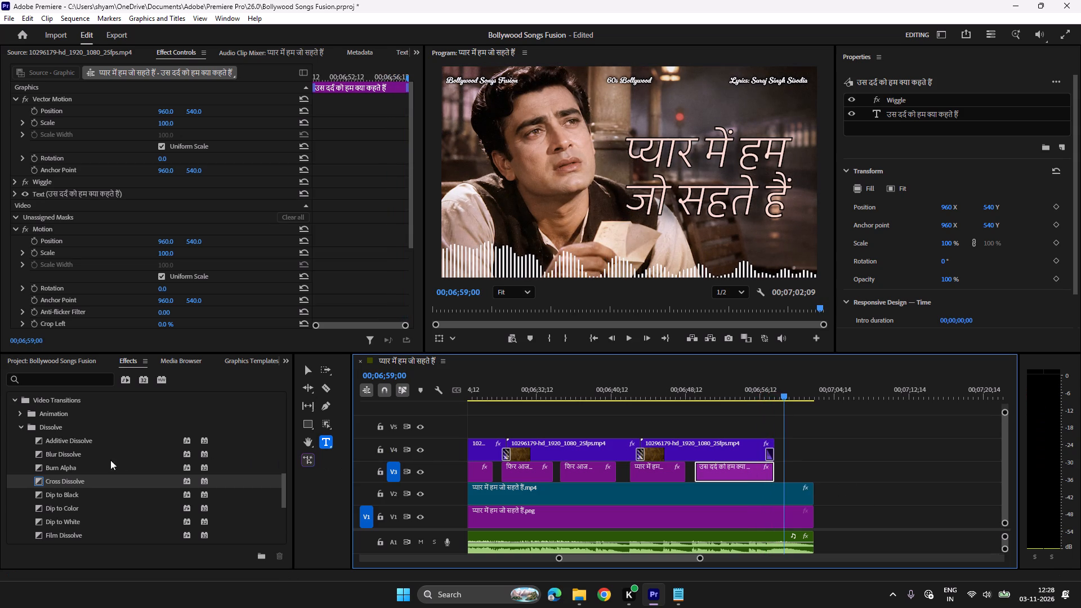
Add a Cross Dissolve to the ends of the last V3 caption, the V2 video clip and the V1 image clip.
left_click_drag(66, 480, 766, 472)
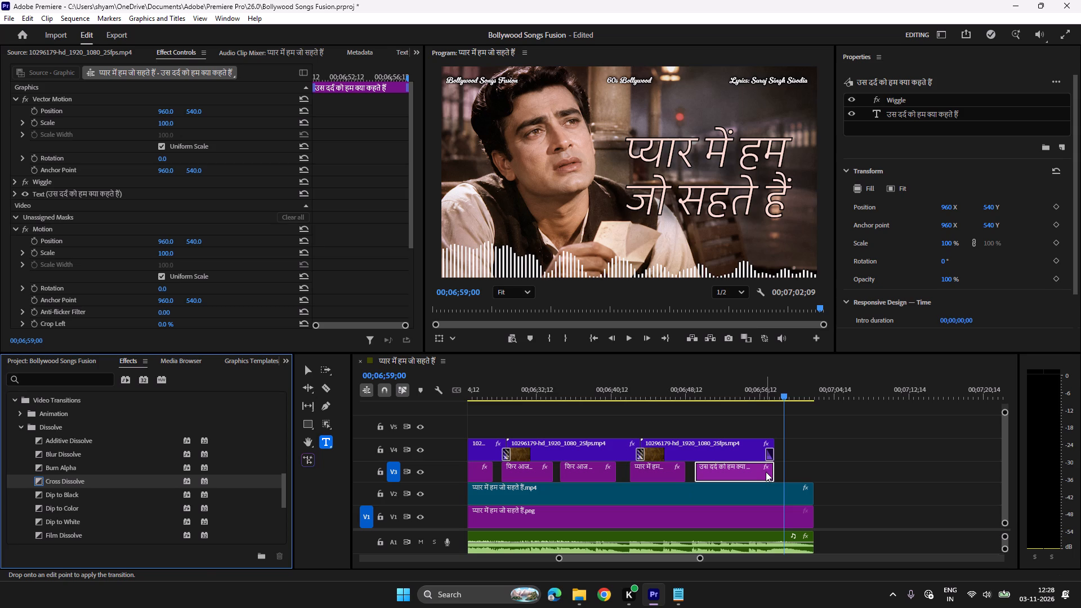
left_click_drag(766, 472, 769, 472)
left_click_drag(78, 482, 739, 485)
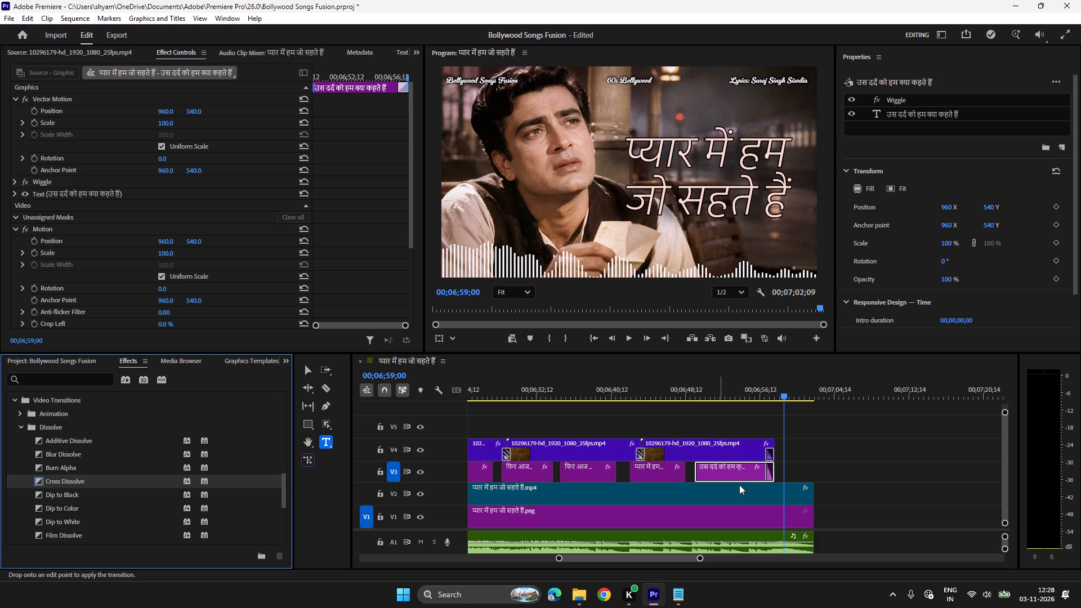
left_click_drag(739, 485, 808, 493)
left_click_drag(64, 479, 87, 482)
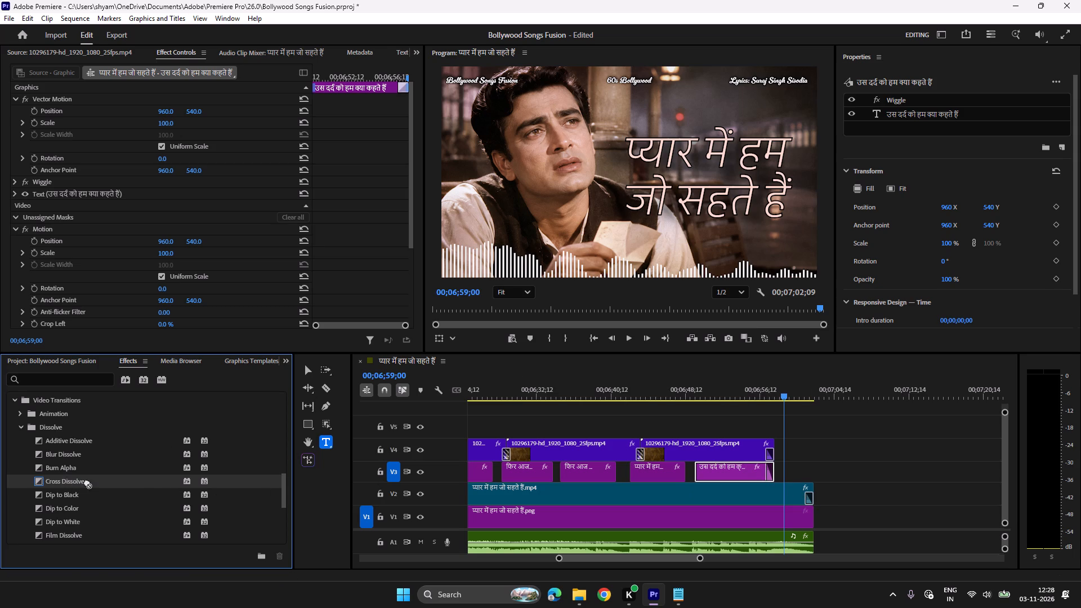
left_click_drag(87, 482, 809, 517)
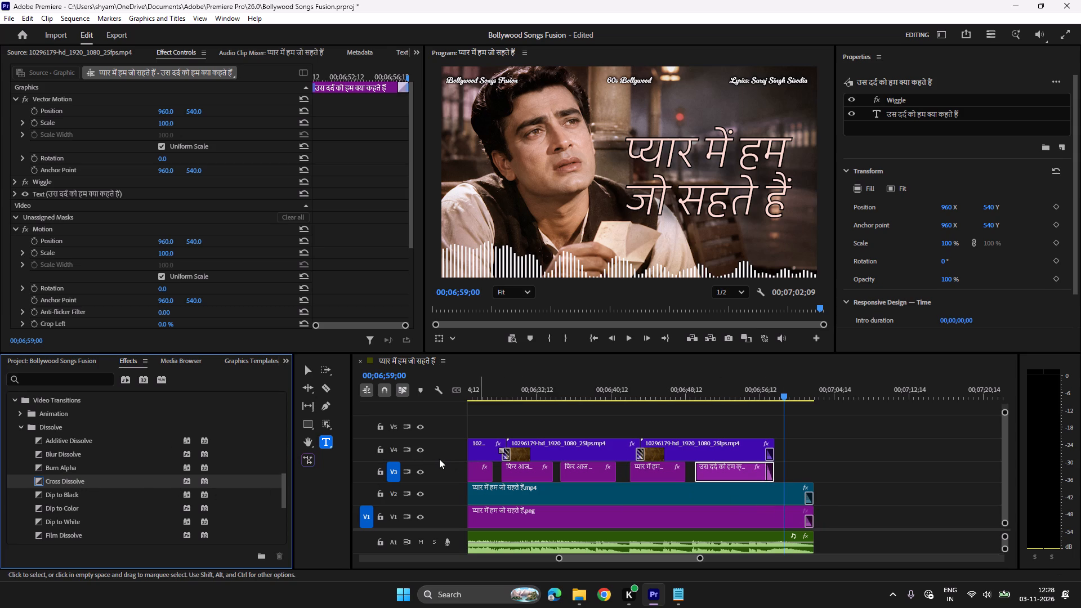
Play the ending through to check the fade-out and save the project.
left_click(760, 390)
key("space")
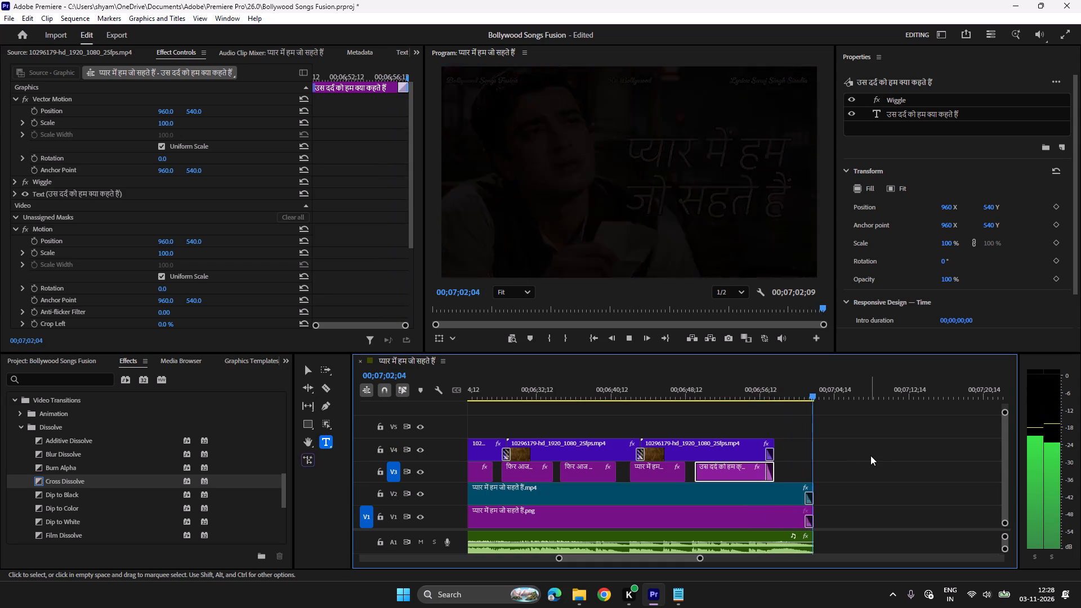
key("ctrl+s")
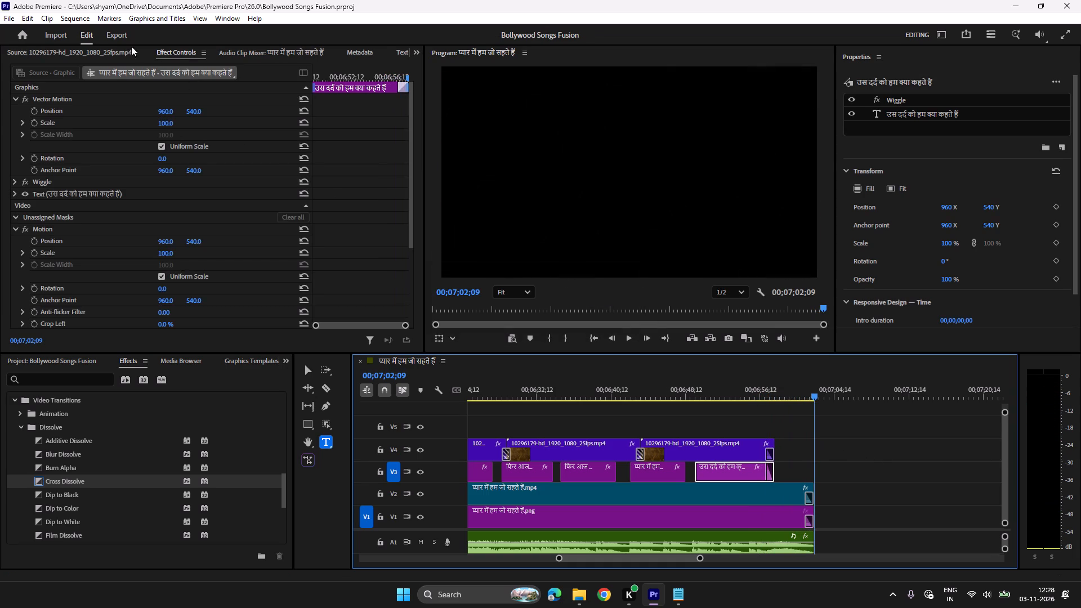
Export the entire sequence as प्यार में हम जो सहते हैं.mp4 in H.264 with the Match Source - Adaptive High Bitrate preset.
left_click(115, 32)
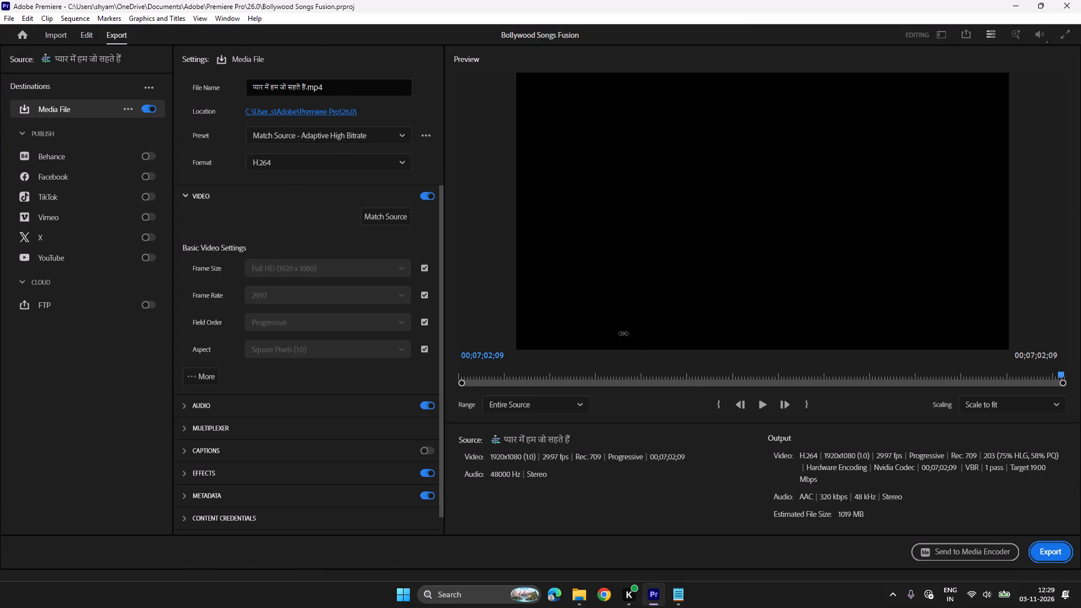
left_click(667, 373)
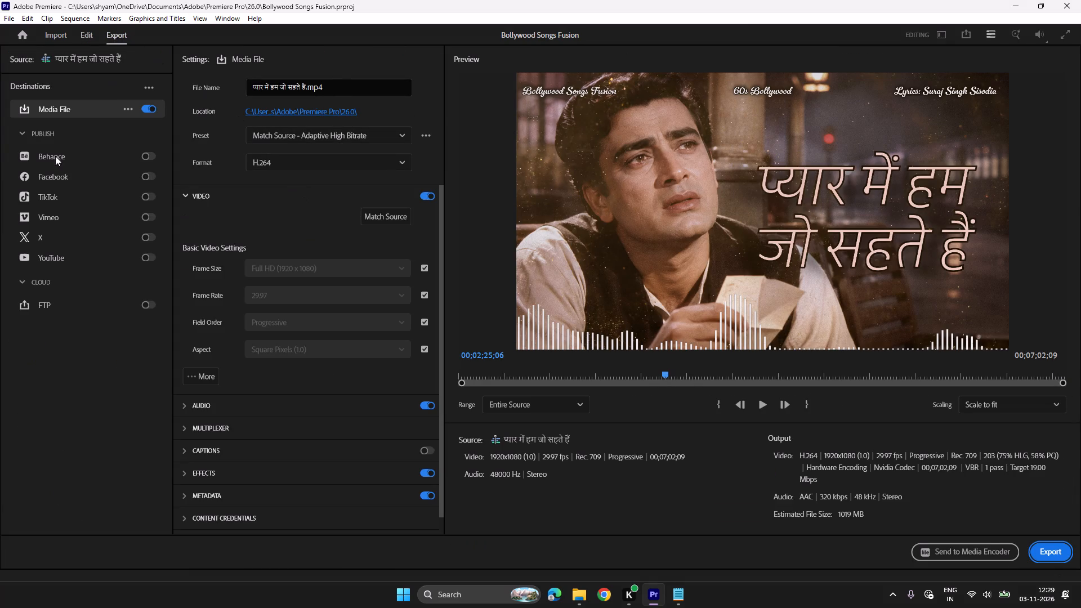
left_click(1056, 556)
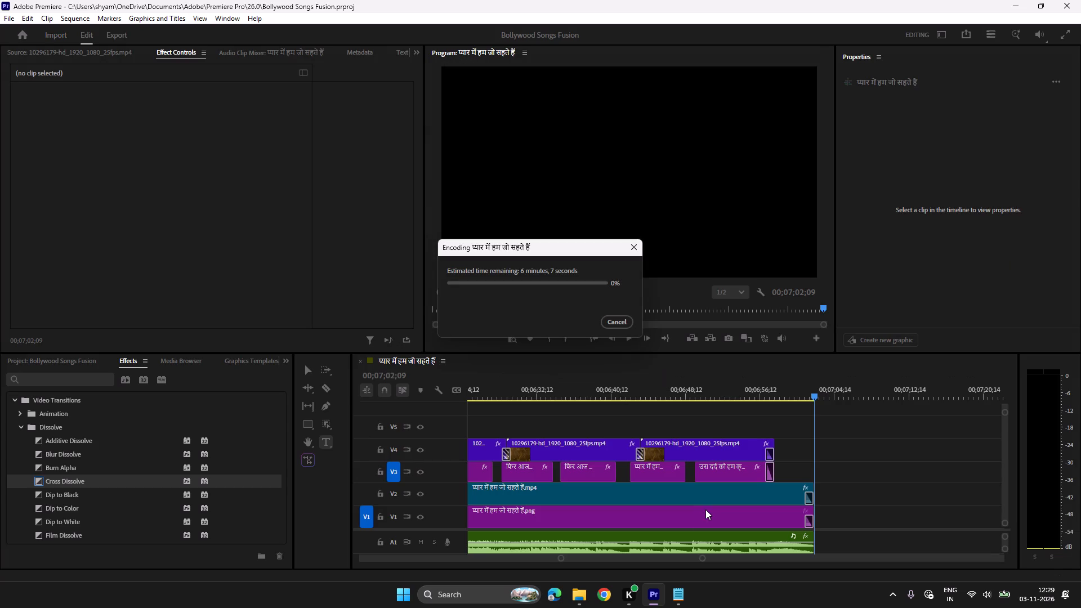